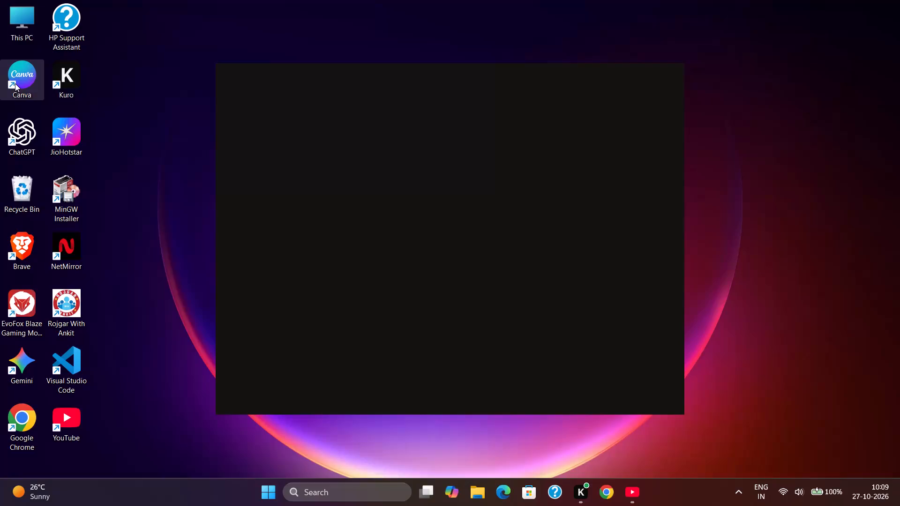
Open Canva and create a blank Instagram Post (4:5, Portrait) design from the social media formats.
{"action": "double_click", "coordinate": [15, 83]}
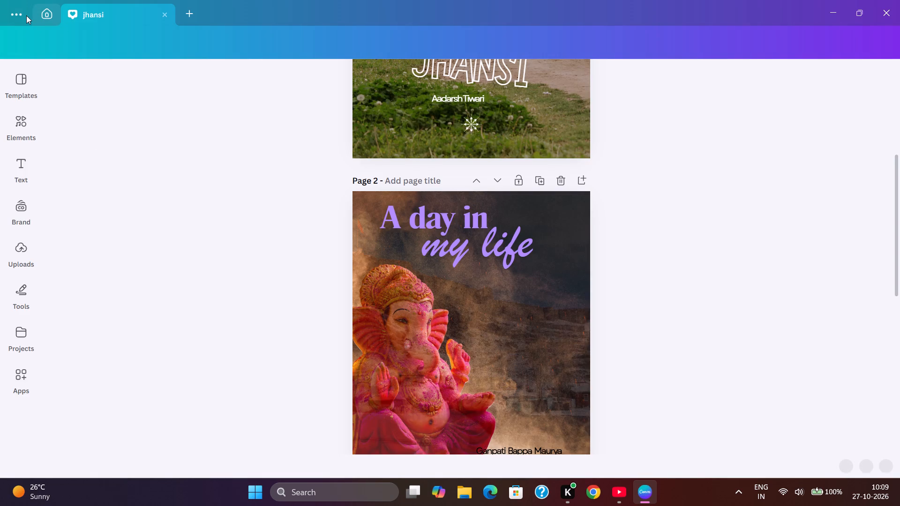
{"action": "left_click", "coordinate": [39, 15]}
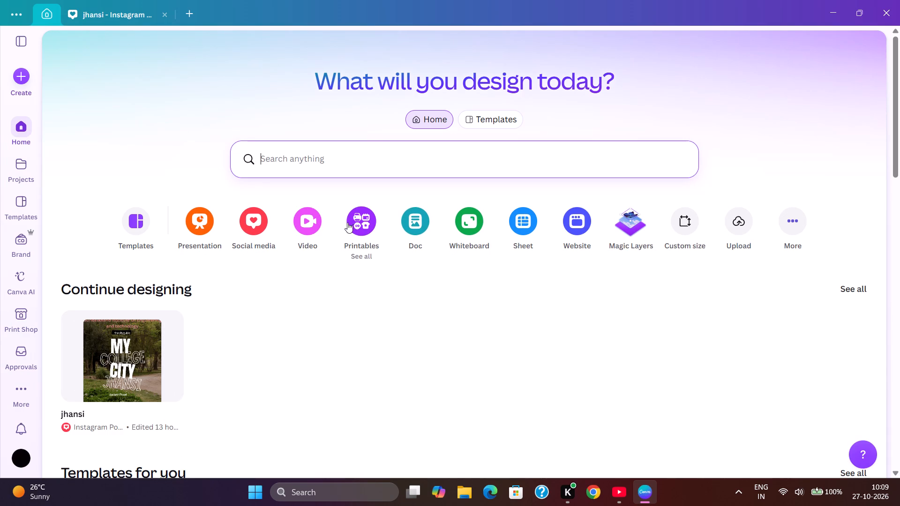
{"action": "left_click", "coordinate": [251, 229]}
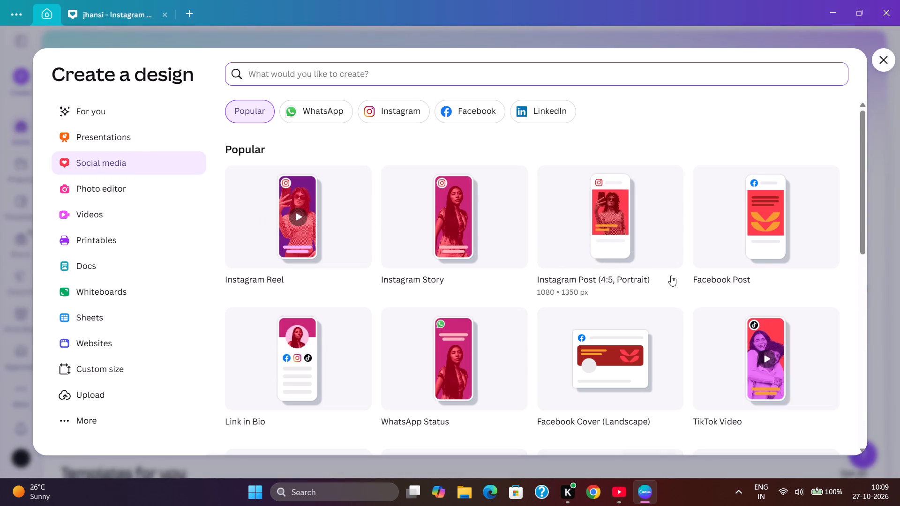
{"action": "left_click", "coordinate": [602, 238]}
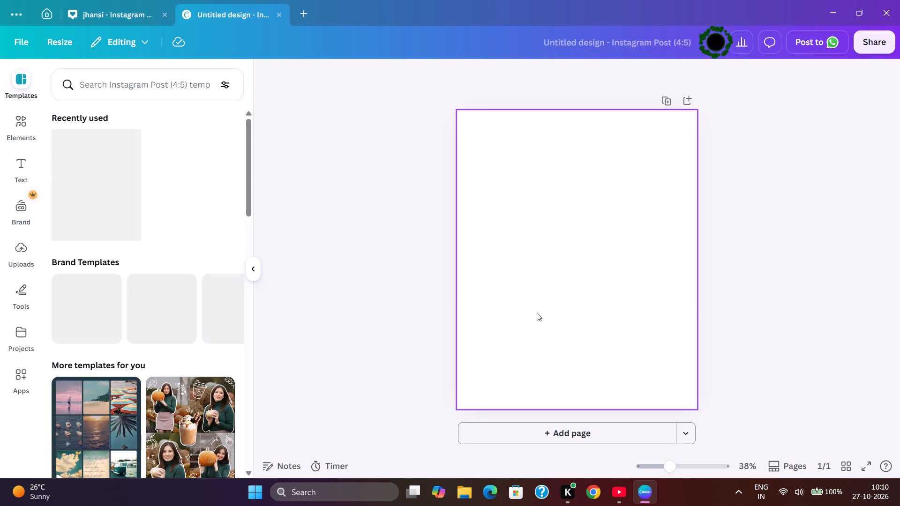
Browse the suggested Instagram post templates and open the Yellow Brown and Beige India Travel Destination Carousel.
{"action": "scroll", "coordinate": [192, 342], "scroll_direction": "down", "scroll_amount": 1}
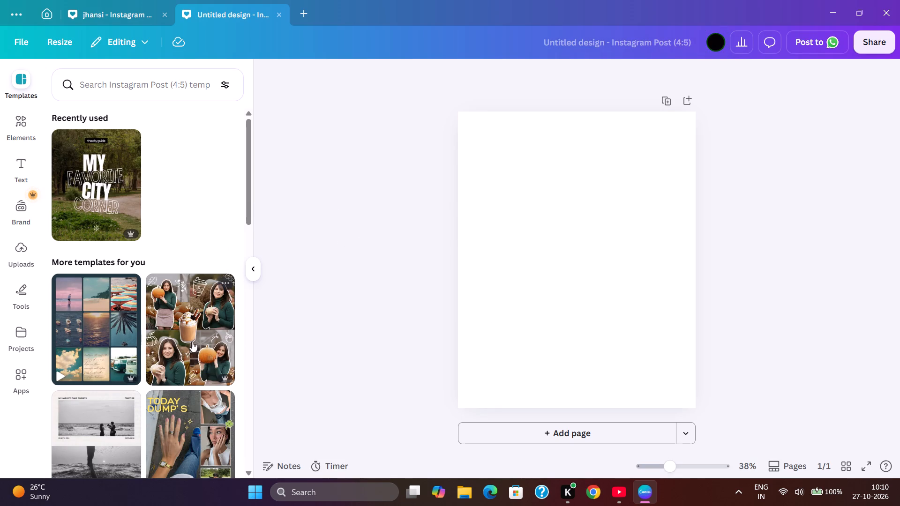
{"action": "scroll", "coordinate": [192, 342], "scroll_direction": "down", "scroll_amount": 7}
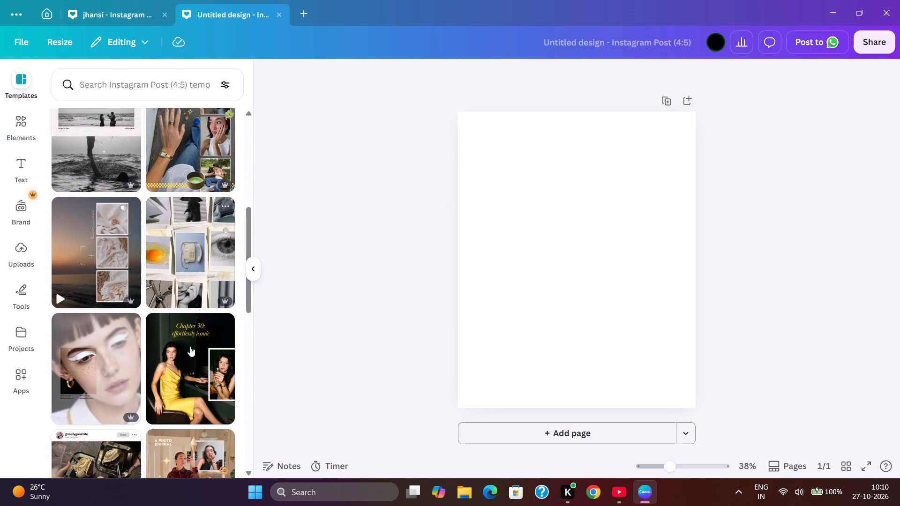
{"action": "scroll", "coordinate": [180, 347], "scroll_direction": "down", "scroll_amount": 3}
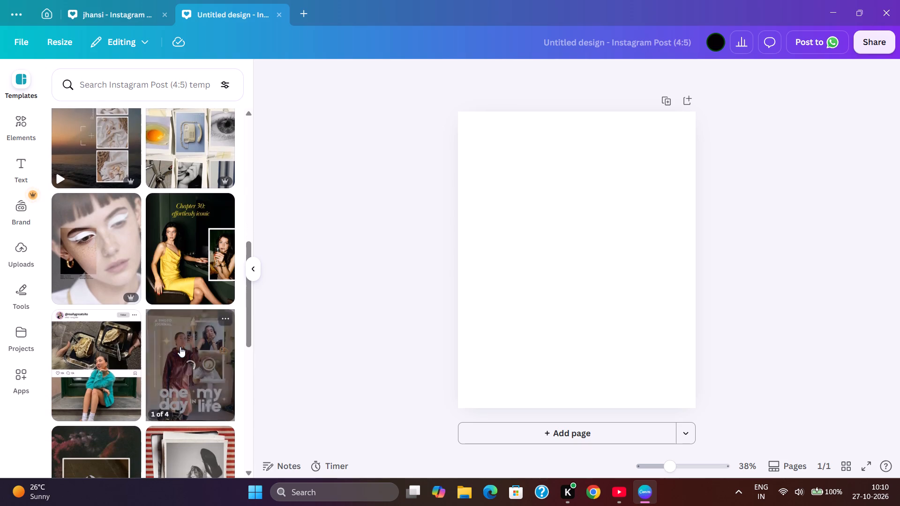
{"action": "scroll", "coordinate": [180, 347], "scroll_direction": "down", "scroll_amount": 5}
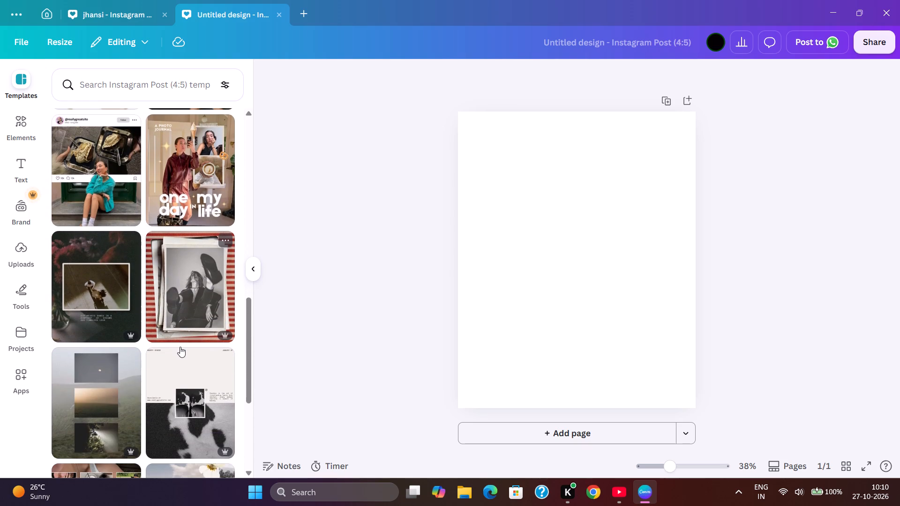
{"action": "scroll", "coordinate": [180, 347], "scroll_direction": "down", "scroll_amount": 5}
{"action": "scroll", "coordinate": [180, 347], "scroll_direction": "up", "scroll_amount": 2}
{"action": "scroll", "coordinate": [180, 347], "scroll_direction": "down", "scroll_amount": 5}
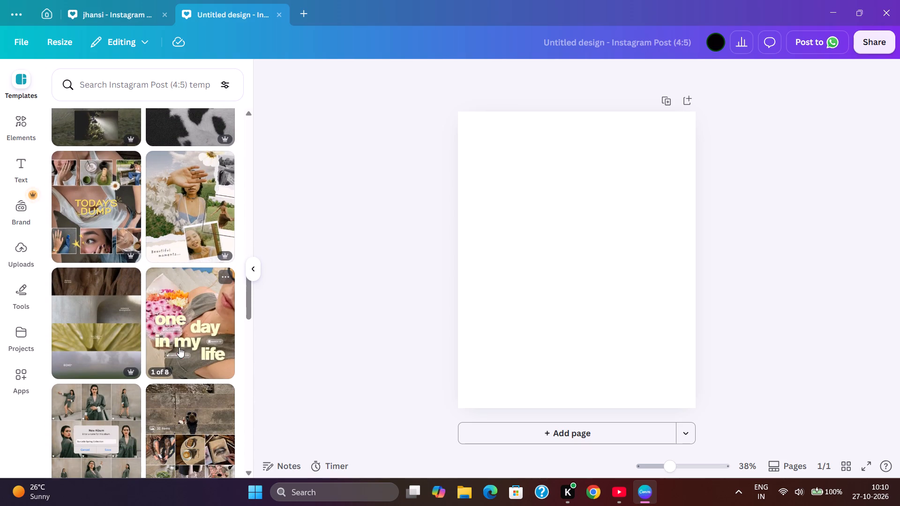
{"action": "scroll", "coordinate": [116, 271], "scroll_direction": "down", "scroll_amount": 5}
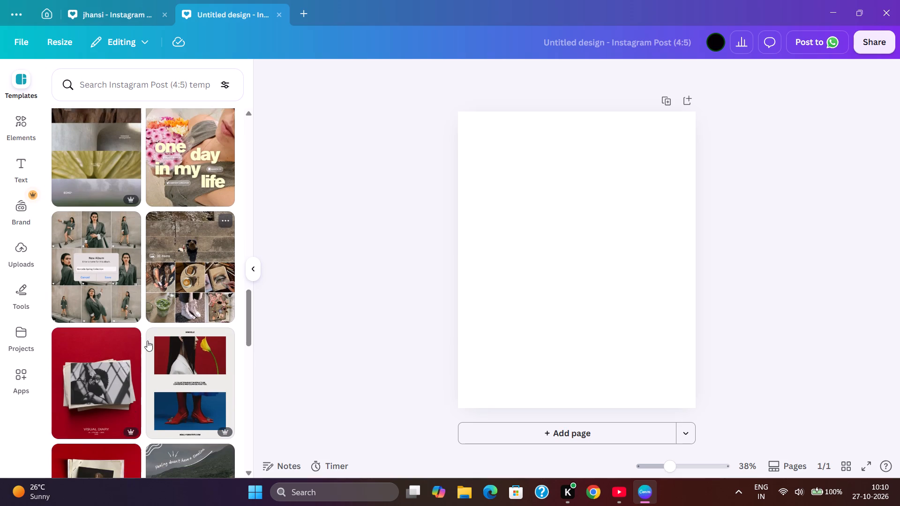
{"action": "scroll", "coordinate": [146, 328], "scroll_direction": "down", "scroll_amount": 4}
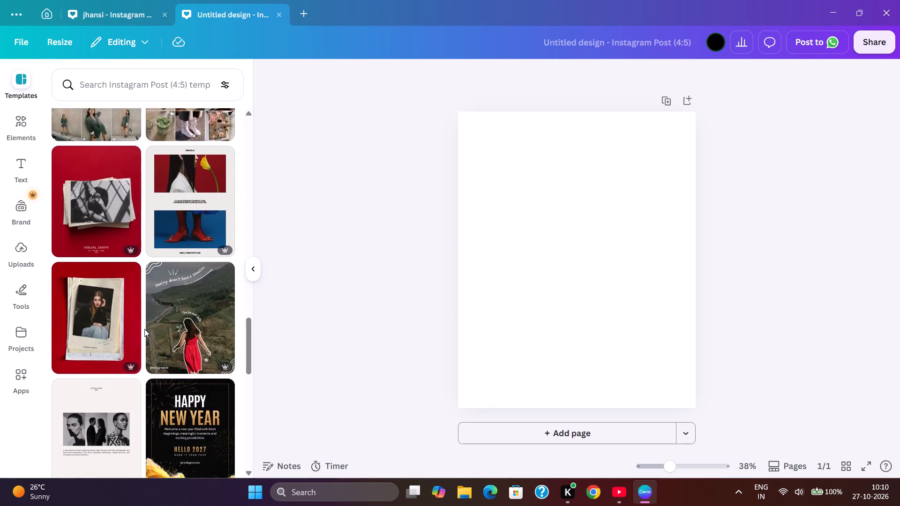
{"action": "scroll", "coordinate": [144, 329], "scroll_direction": "down", "scroll_amount": 3}
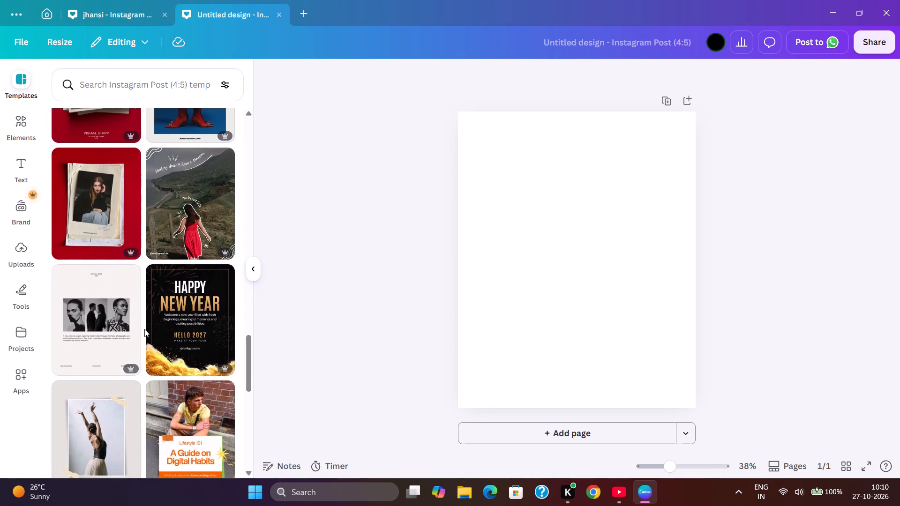
{"action": "scroll", "coordinate": [127, 332], "scroll_direction": "down", "scroll_amount": 3}
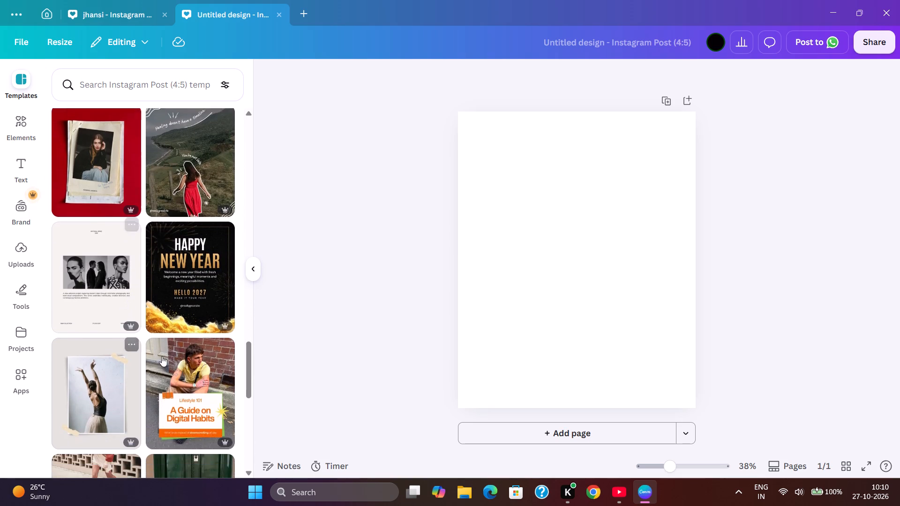
{"action": "scroll", "coordinate": [162, 356], "scroll_direction": "down", "scroll_amount": 8}
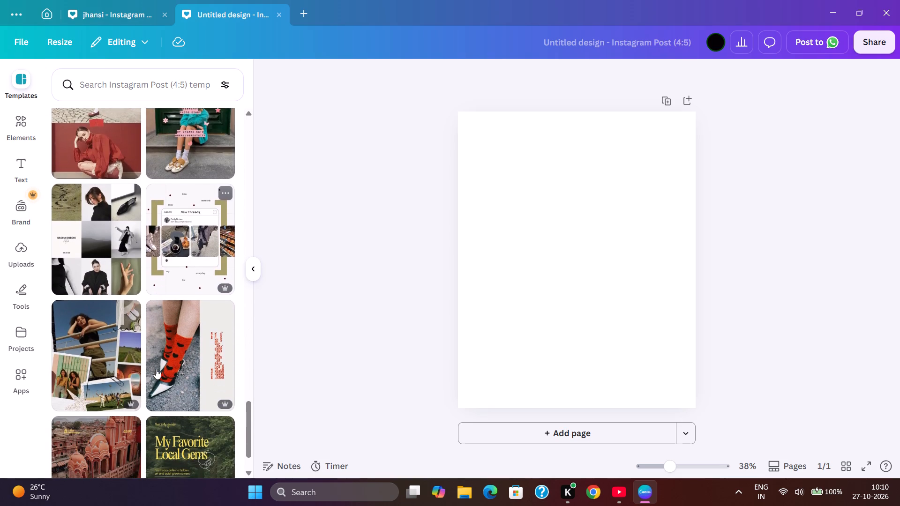
{"action": "scroll", "coordinate": [156, 369], "scroll_direction": "down", "scroll_amount": 4}
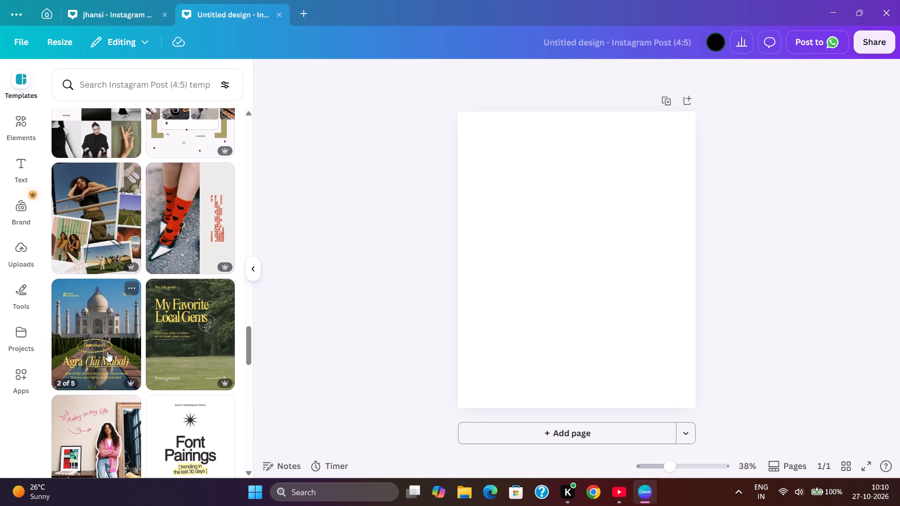
{"action": "left_click", "coordinate": [74, 348]}
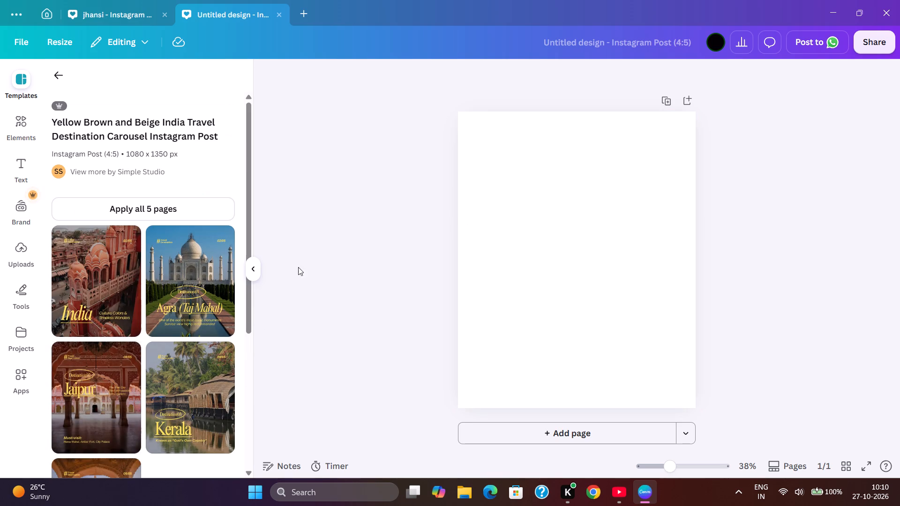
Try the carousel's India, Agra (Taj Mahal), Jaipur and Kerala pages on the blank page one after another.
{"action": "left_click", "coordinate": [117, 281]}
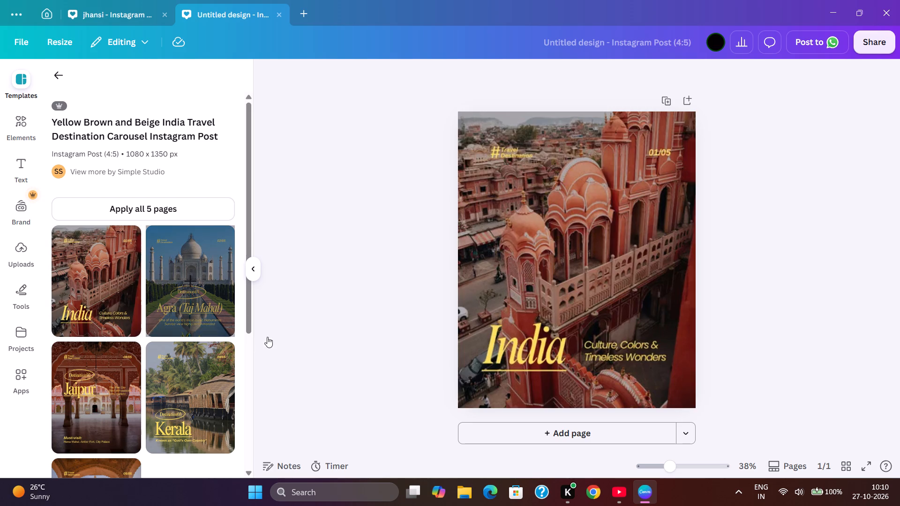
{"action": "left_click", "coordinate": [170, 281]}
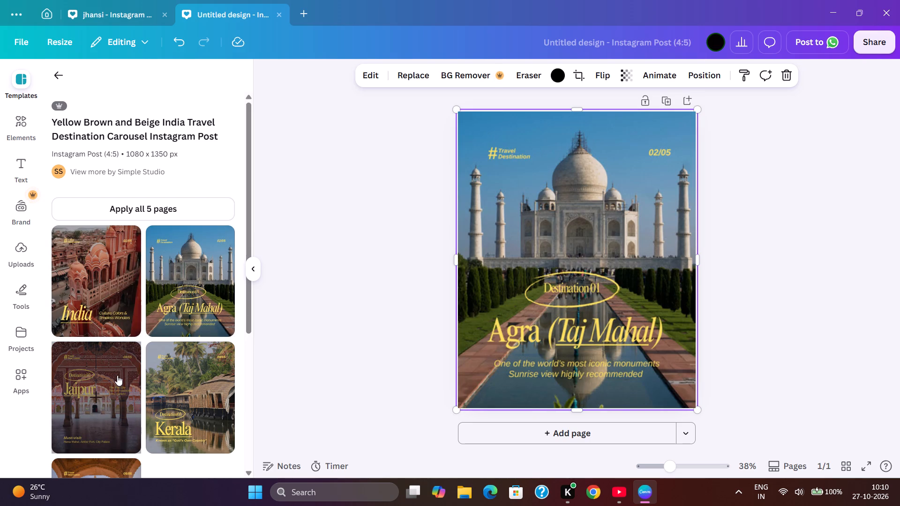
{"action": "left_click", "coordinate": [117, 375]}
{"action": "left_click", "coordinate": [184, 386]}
Apply the carousel's fifth page, "Save for later!", to the design.
{"action": "left_click", "coordinate": [124, 469]}
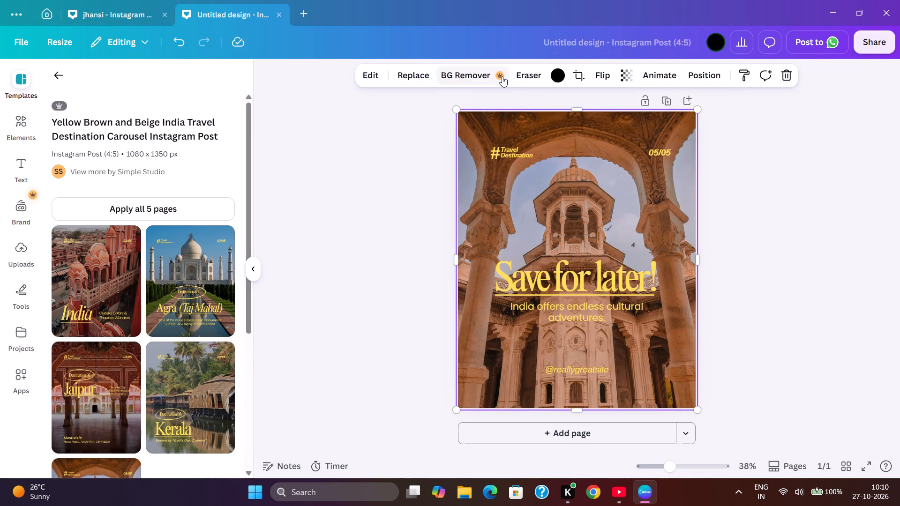
Remove the background from the monument photo with BG Remover.
{"action": "left_click", "coordinate": [502, 76]}
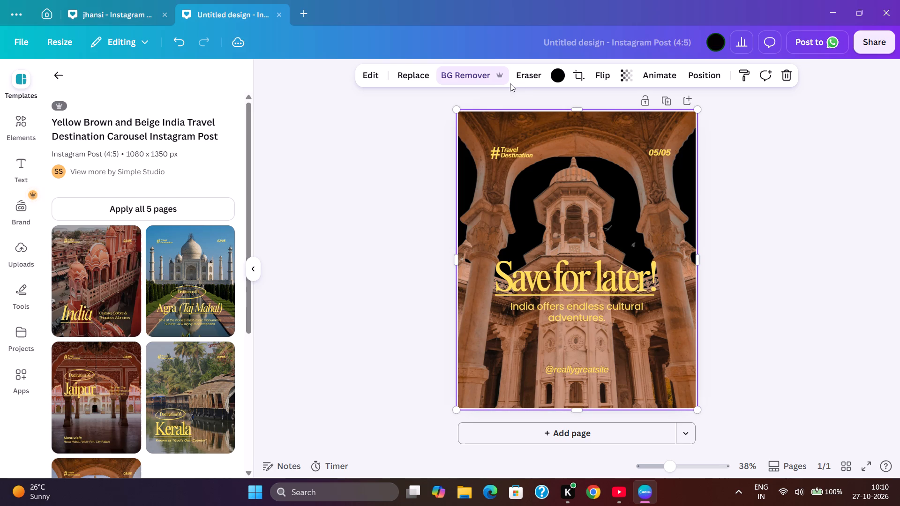
{"action": "left_click", "coordinate": [484, 73]}
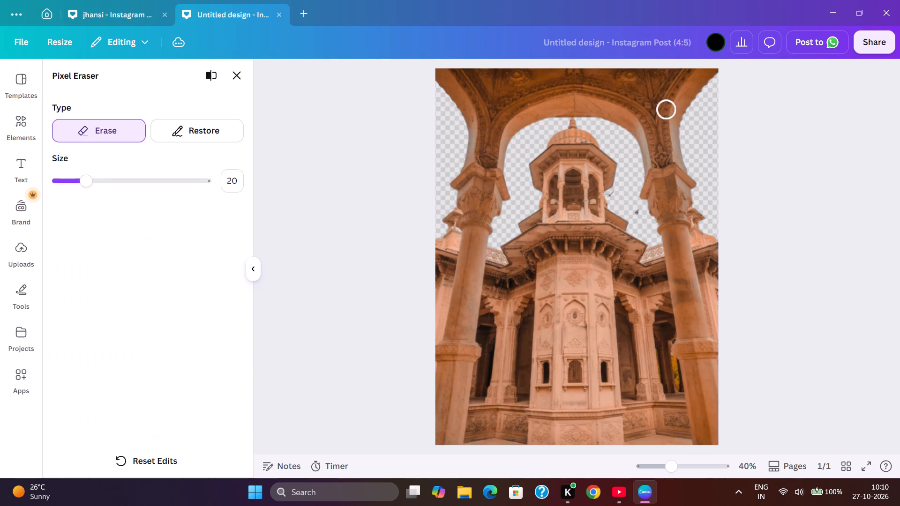
{"action": "left_click", "coordinate": [240, 73]}
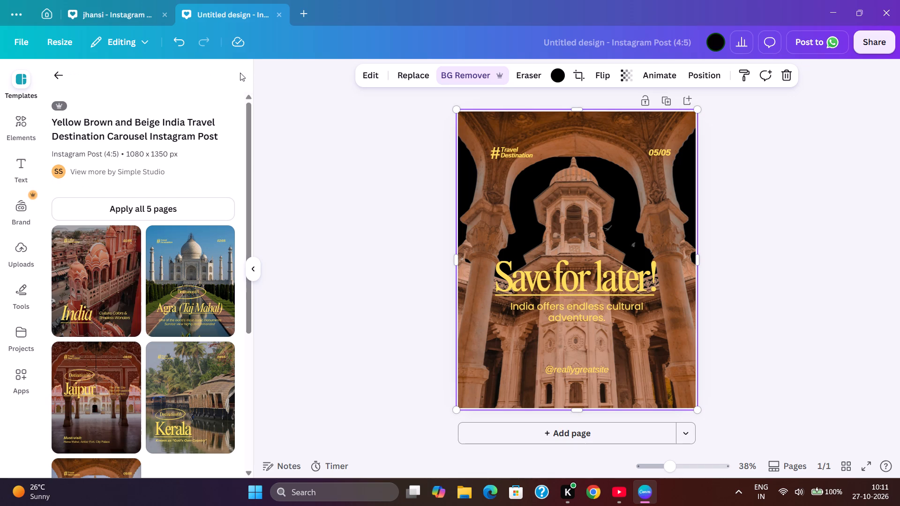
Look through the page animations and apply the Breathe animation to the page.
{"action": "left_click", "coordinate": [658, 74]}
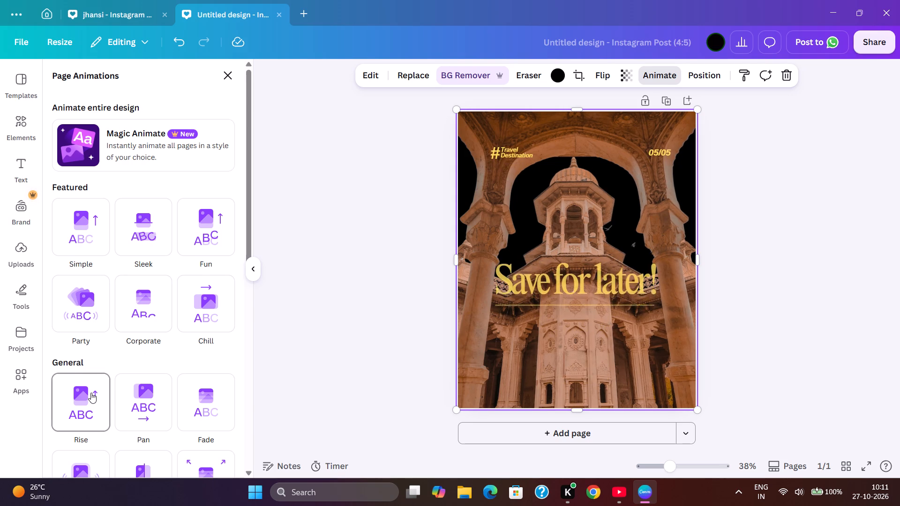
{"action": "scroll", "coordinate": [91, 393], "scroll_direction": "down", "scroll_amount": 6}
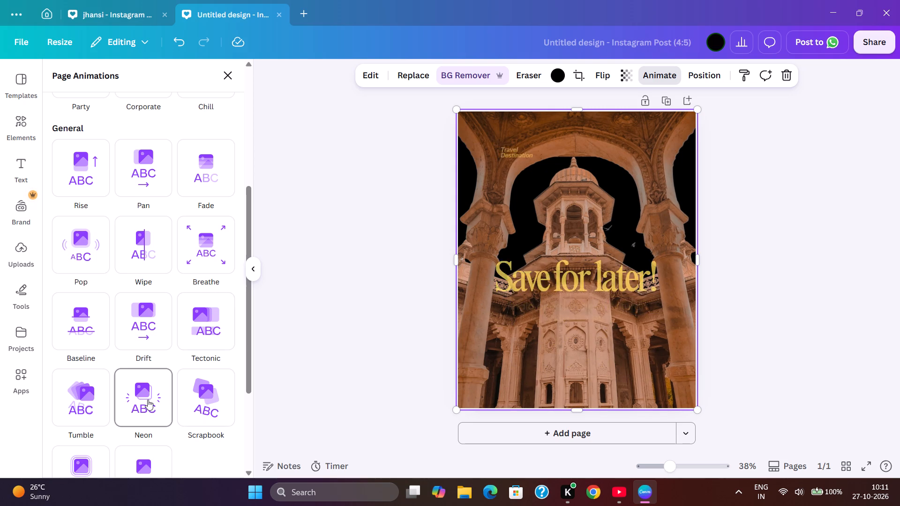
{"action": "scroll", "coordinate": [148, 400], "scroll_direction": "down", "scroll_amount": 3}
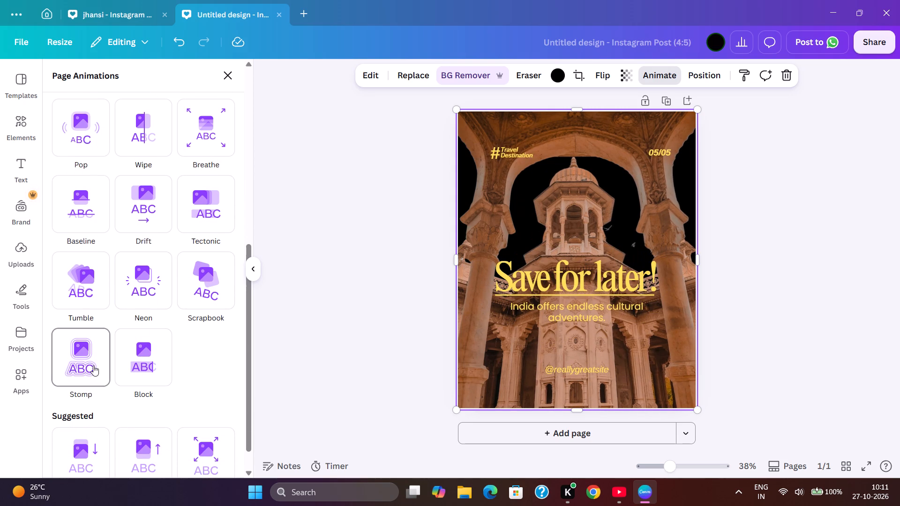
{"action": "scroll", "coordinate": [93, 365], "scroll_direction": "down", "scroll_amount": 5}
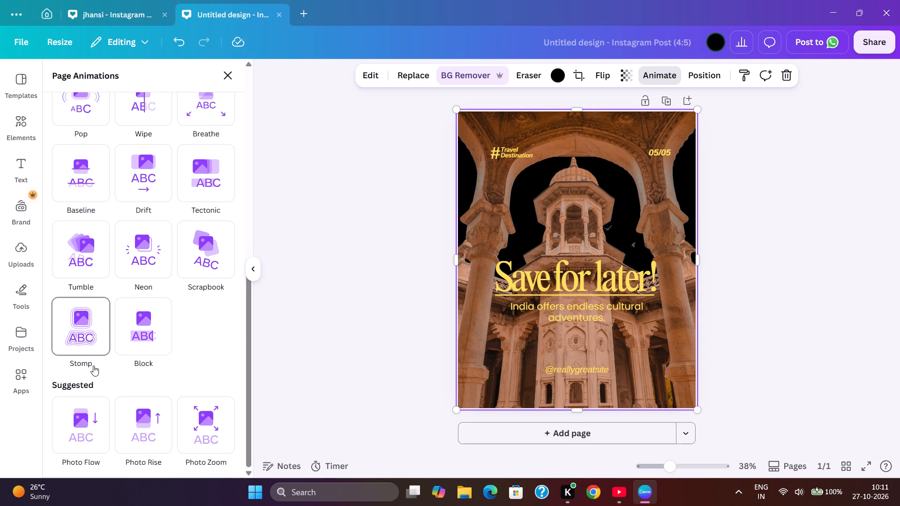
{"action": "scroll", "coordinate": [93, 365], "scroll_direction": "down", "scroll_amount": 1}
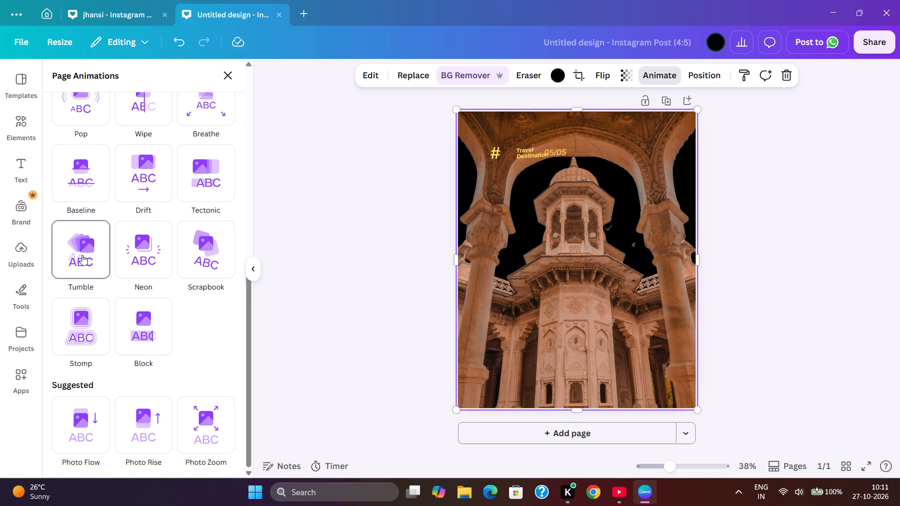
{"action": "scroll", "coordinate": [82, 255], "scroll_direction": "up", "scroll_amount": 4}
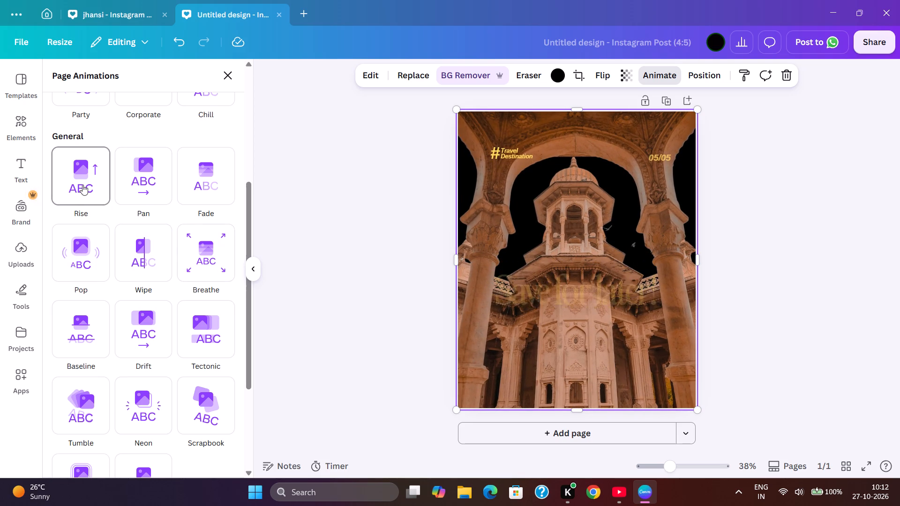
{"action": "left_click", "coordinate": [196, 259]}
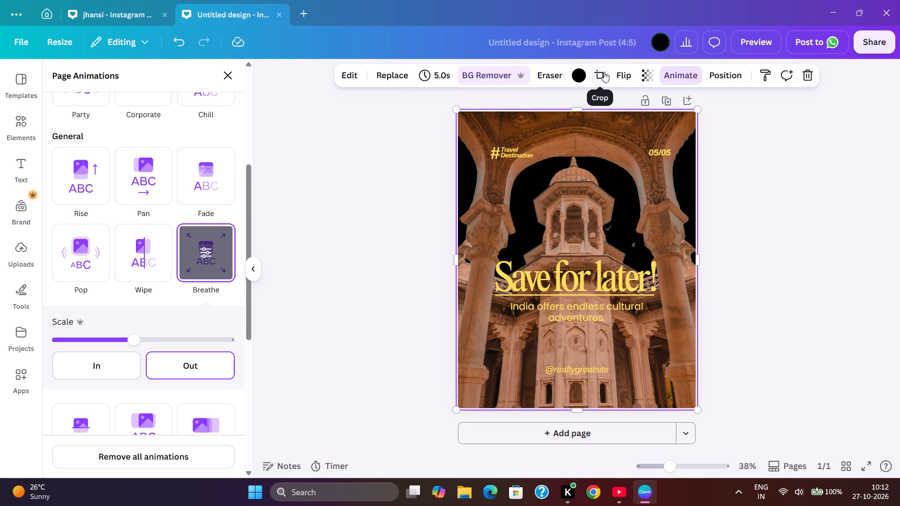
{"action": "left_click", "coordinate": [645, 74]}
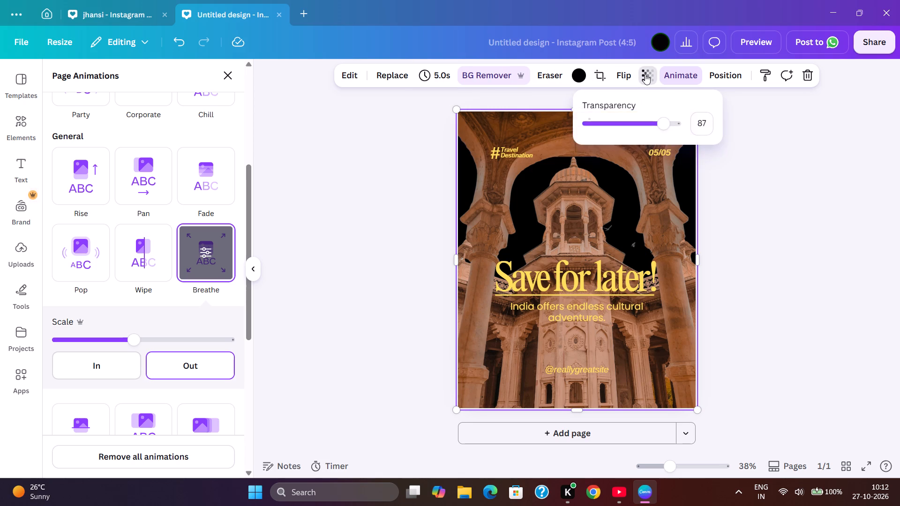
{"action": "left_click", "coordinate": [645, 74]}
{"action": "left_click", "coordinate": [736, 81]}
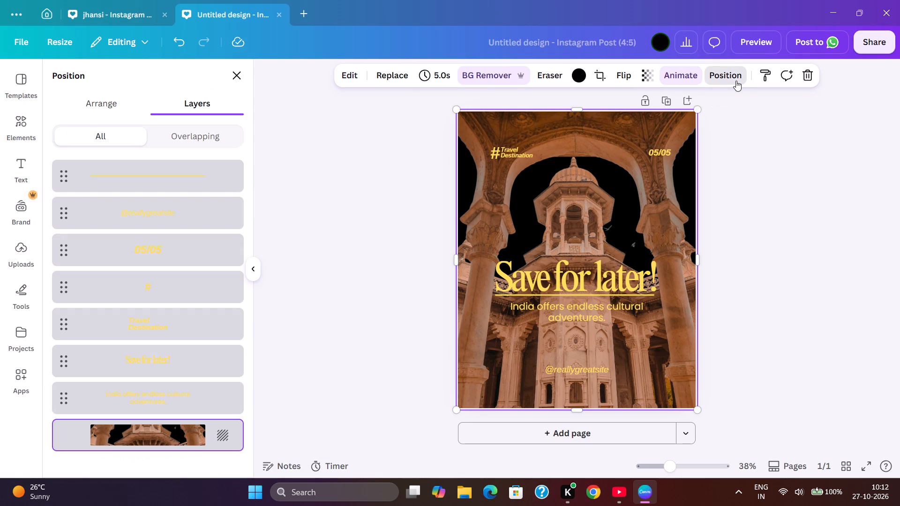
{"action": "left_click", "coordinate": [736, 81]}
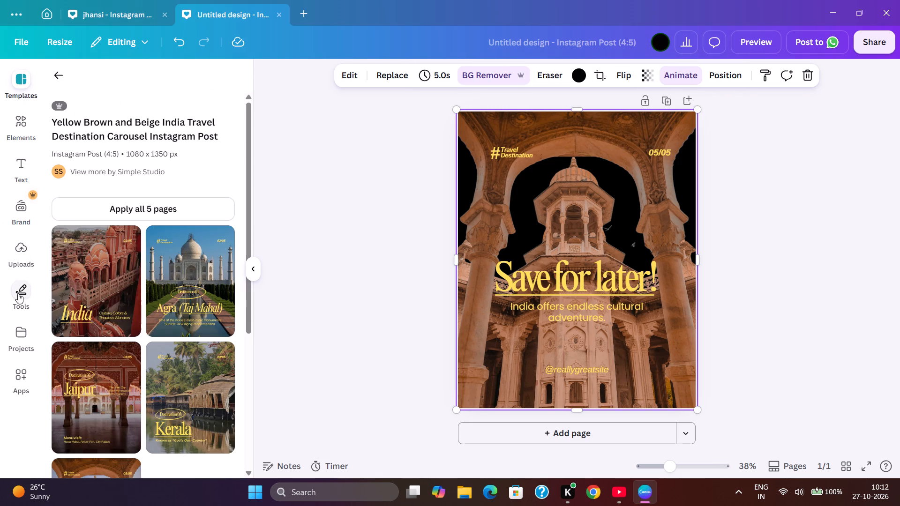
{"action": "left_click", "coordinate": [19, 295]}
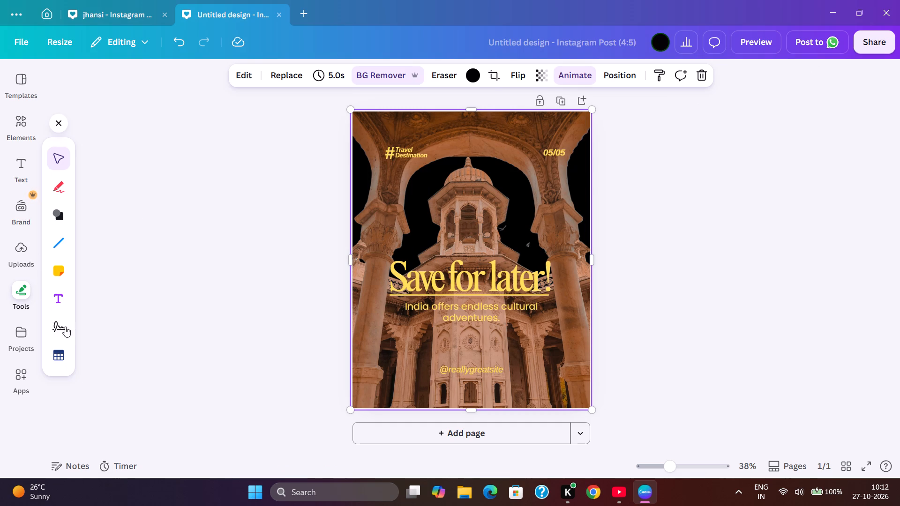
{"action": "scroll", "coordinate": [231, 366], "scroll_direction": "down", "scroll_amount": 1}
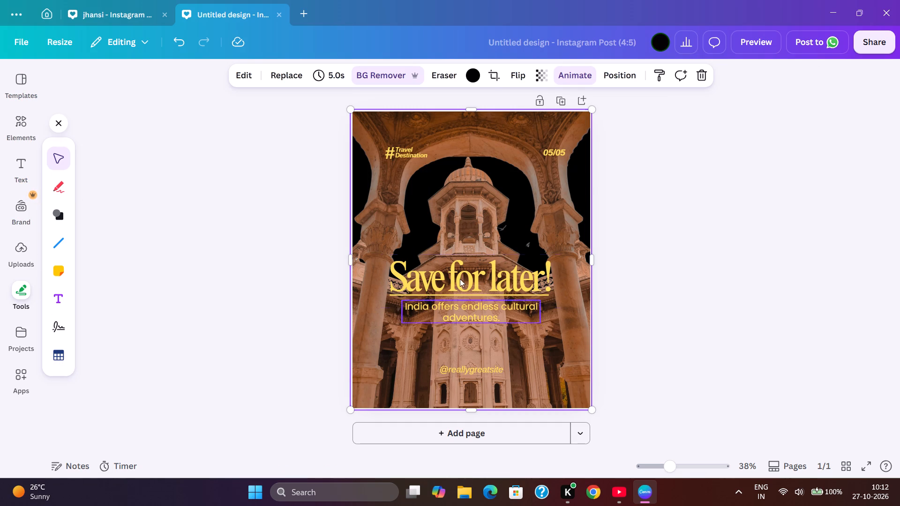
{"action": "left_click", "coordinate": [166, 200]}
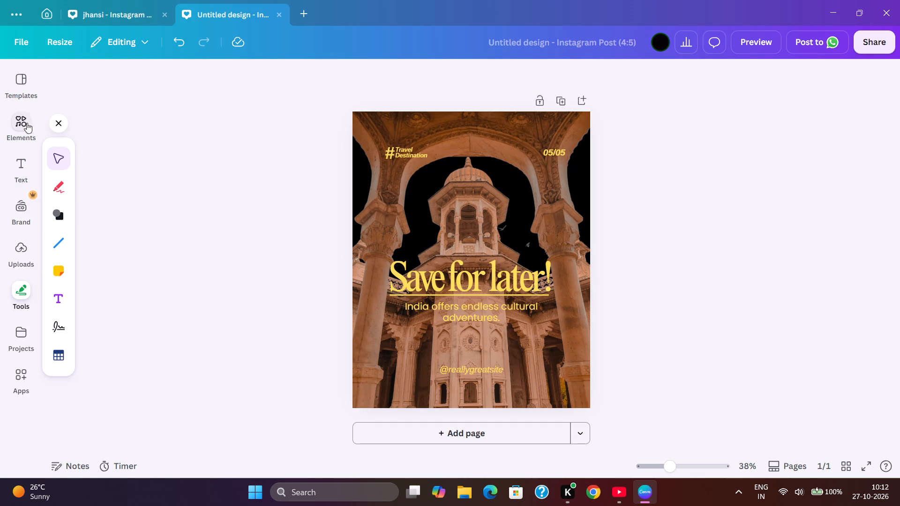
Replace the page with the "India – Culture, Colors & Timeless Wonders" layout from the travel carousel template.
{"action": "left_click", "coordinate": [24, 88]}
{"action": "left_click", "coordinate": [113, 299]}
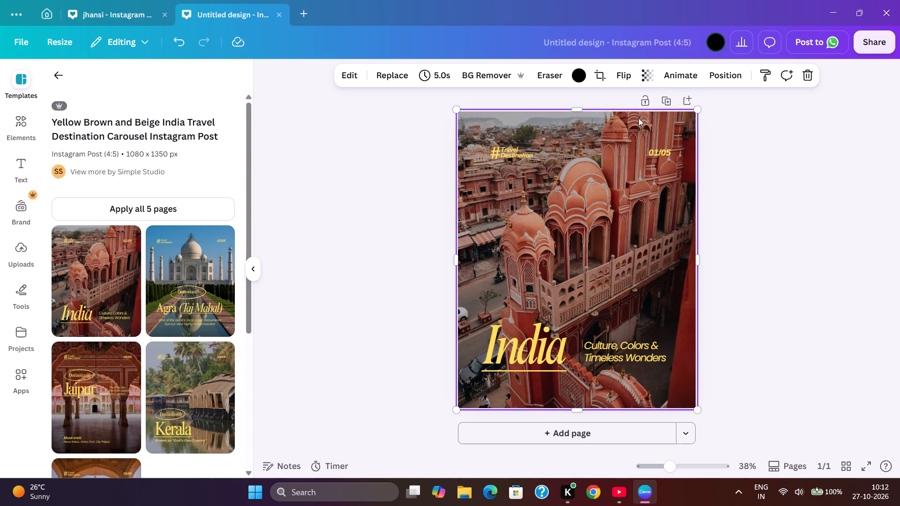
Apply the Breathe page animation to the India page and look through its settings and the other animation styles.
{"action": "left_click", "coordinate": [688, 74]}
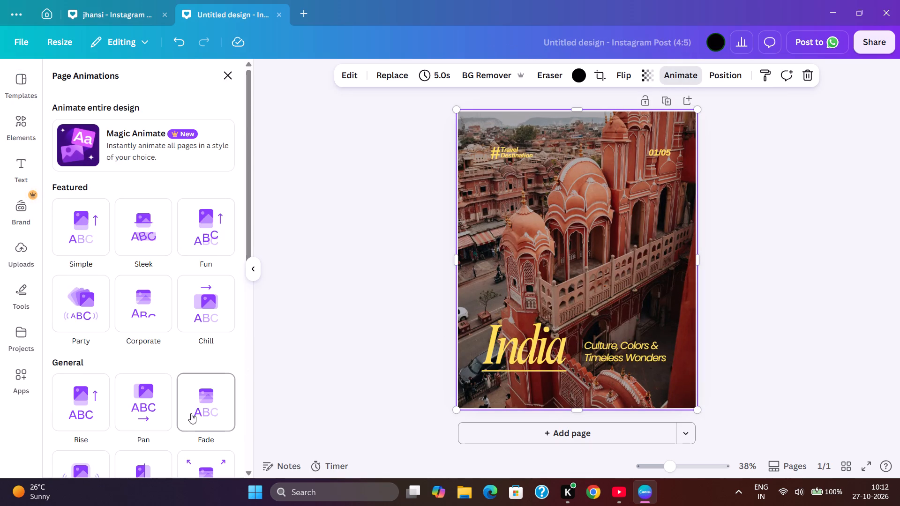
{"action": "scroll", "coordinate": [186, 428], "scroll_direction": "down", "scroll_amount": 3}
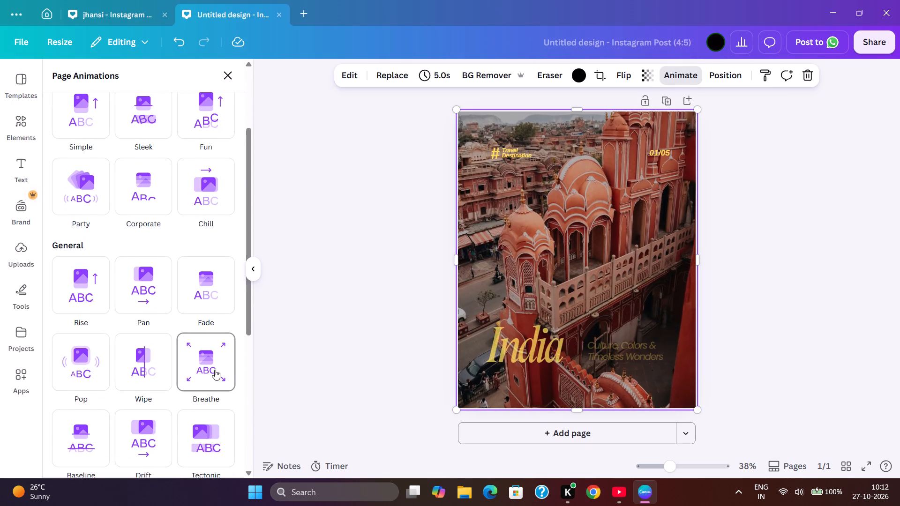
{"action": "left_click", "coordinate": [215, 370]}
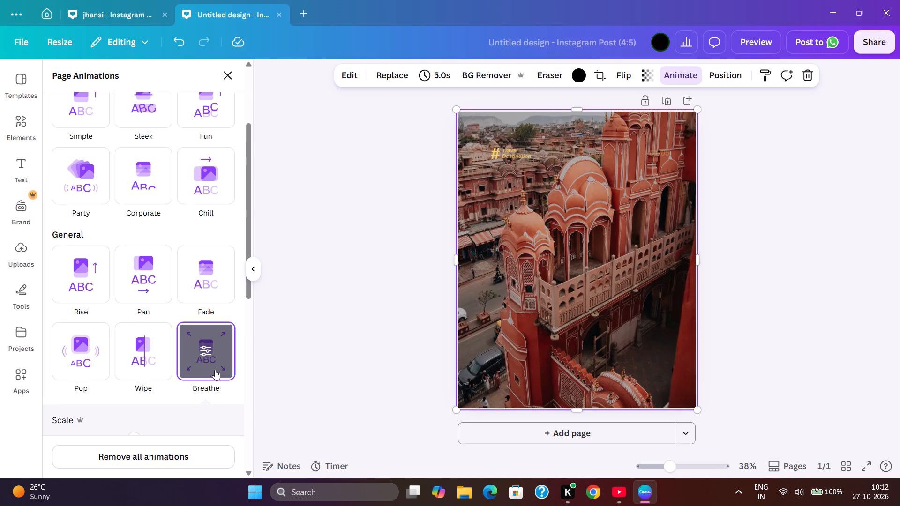
{"action": "scroll", "coordinate": [232, 379], "scroll_direction": "down", "scroll_amount": 4}
{"action": "scroll", "coordinate": [163, 403], "scroll_direction": "down", "scroll_amount": 4}
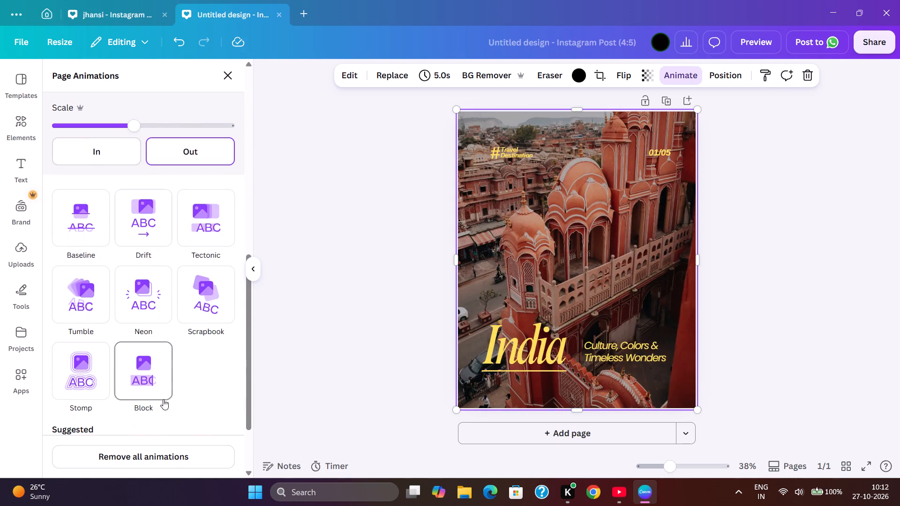
{"action": "scroll", "coordinate": [163, 398], "scroll_direction": "down", "scroll_amount": 2}
{"action": "scroll", "coordinate": [163, 398], "scroll_direction": "up", "scroll_amount": 5}
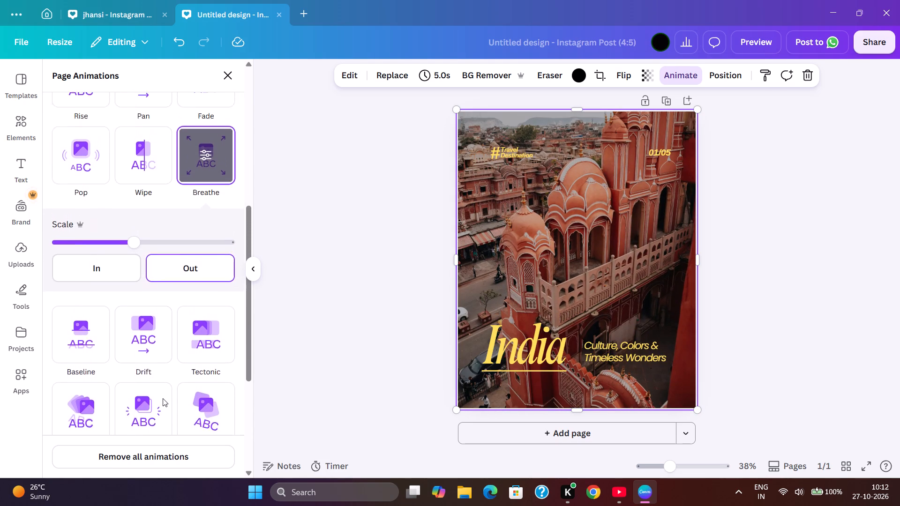
{"action": "scroll", "coordinate": [163, 398], "scroll_direction": "up", "scroll_amount": 1}
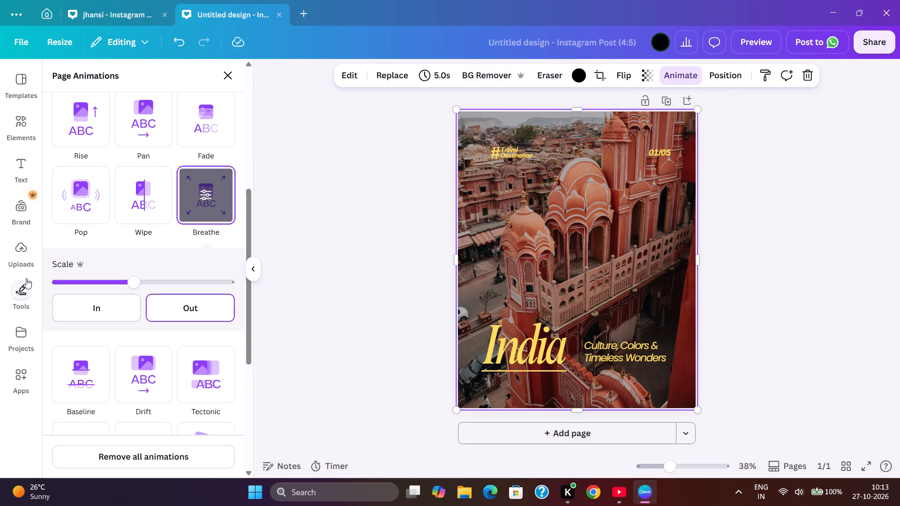
Browse the 3D category of the element library, from icons and stickers to education items.
{"action": "left_click", "coordinate": [22, 133]}
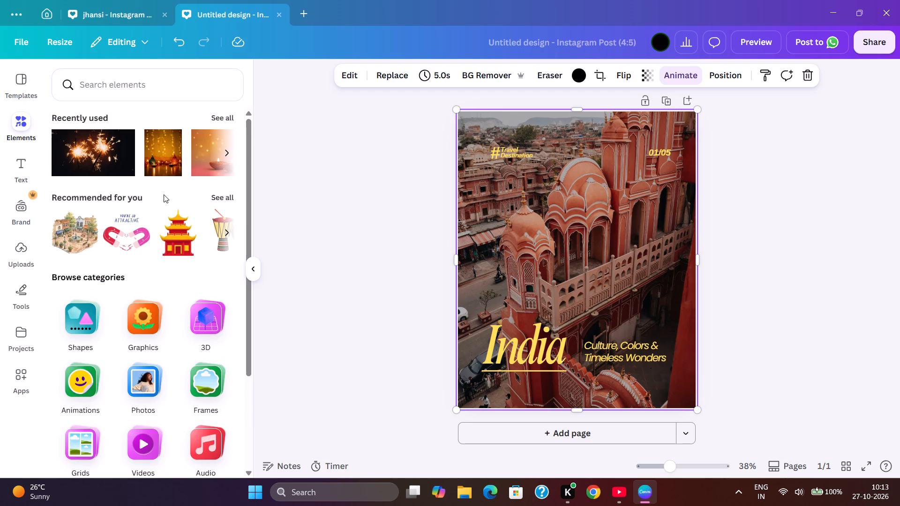
{"action": "scroll", "coordinate": [138, 254], "scroll_direction": "down", "scroll_amount": 3}
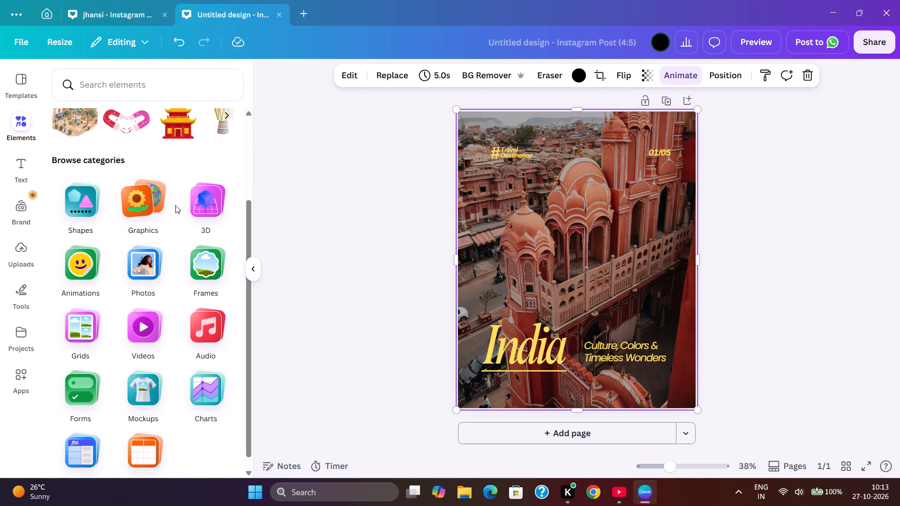
{"action": "left_click", "coordinate": [202, 209]}
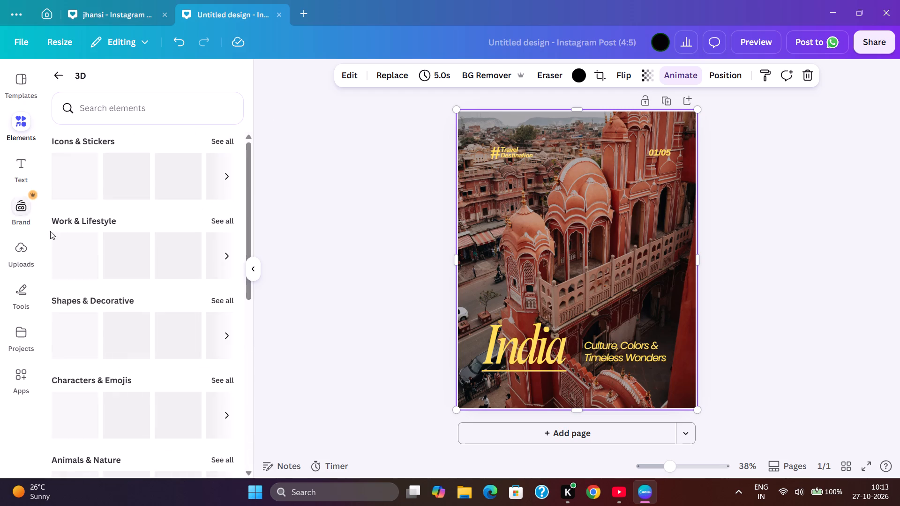
{"action": "scroll", "coordinate": [135, 230], "scroll_direction": "down", "scroll_amount": 4}
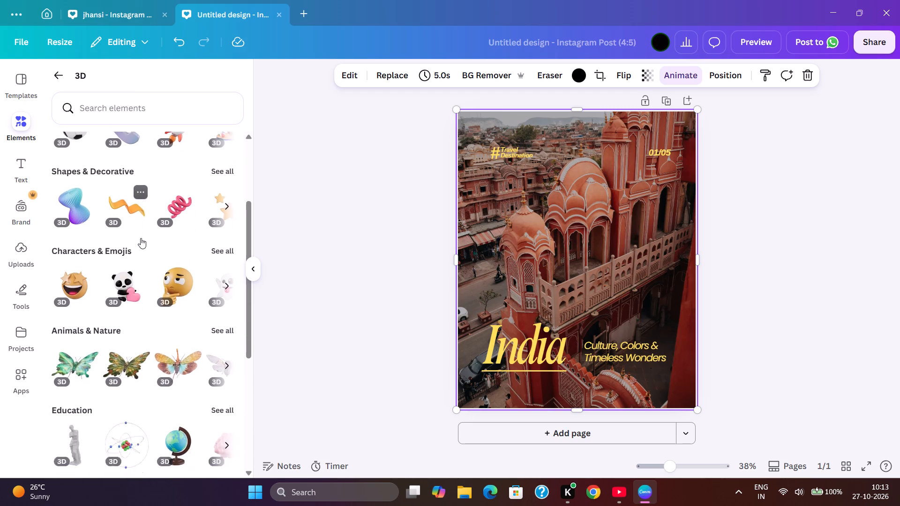
{"action": "scroll", "coordinate": [141, 238], "scroll_direction": "up", "scroll_amount": 4}
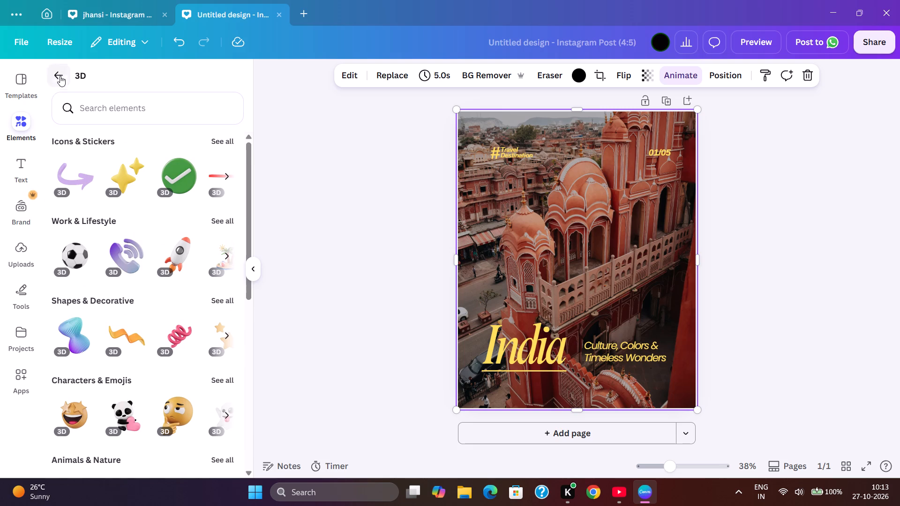
Browse the Mockups and Animations categories of the element library.
{"action": "left_click", "coordinate": [60, 74]}
{"action": "scroll", "coordinate": [160, 277], "scroll_direction": "down", "scroll_amount": 10}
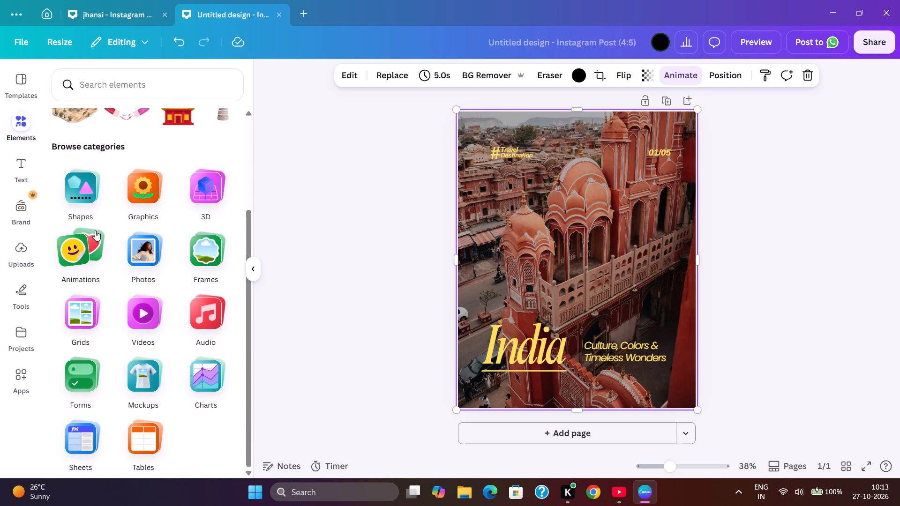
{"action": "left_click", "coordinate": [134, 375]}
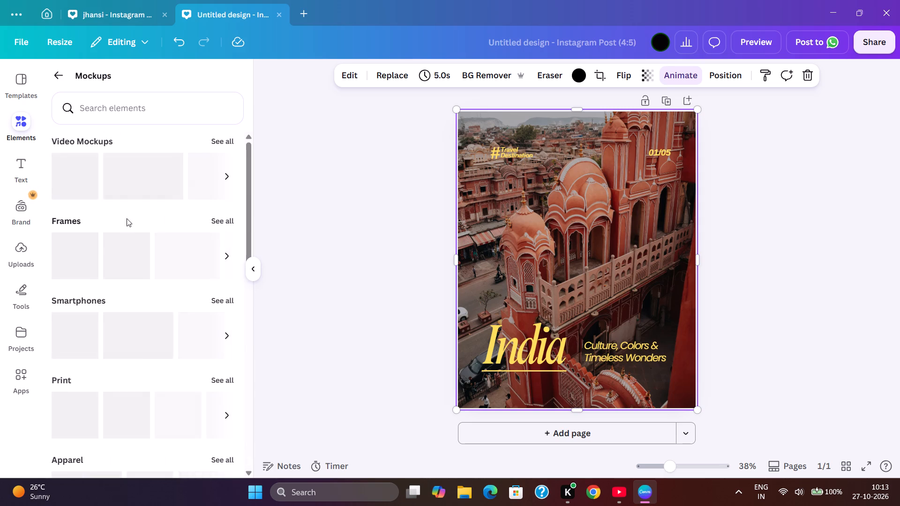
{"action": "scroll", "coordinate": [148, 281], "scroll_direction": "down", "scroll_amount": 4}
{"action": "scroll", "coordinate": [136, 317], "scroll_direction": "up", "scroll_amount": 5}
{"action": "left_click", "coordinate": [56, 81]}
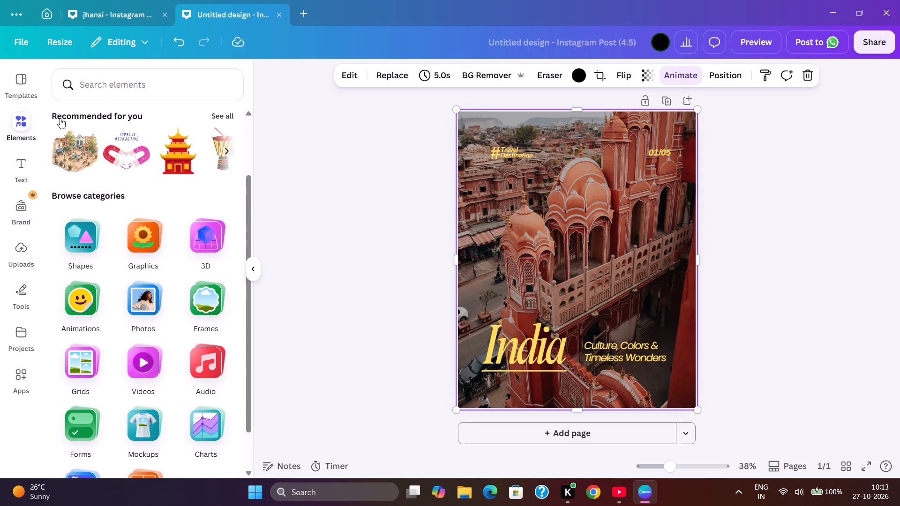
{"action": "scroll", "coordinate": [95, 179], "scroll_direction": "down", "scroll_amount": 5}
{"action": "scroll", "coordinate": [133, 303], "scroll_direction": "down", "scroll_amount": 5}
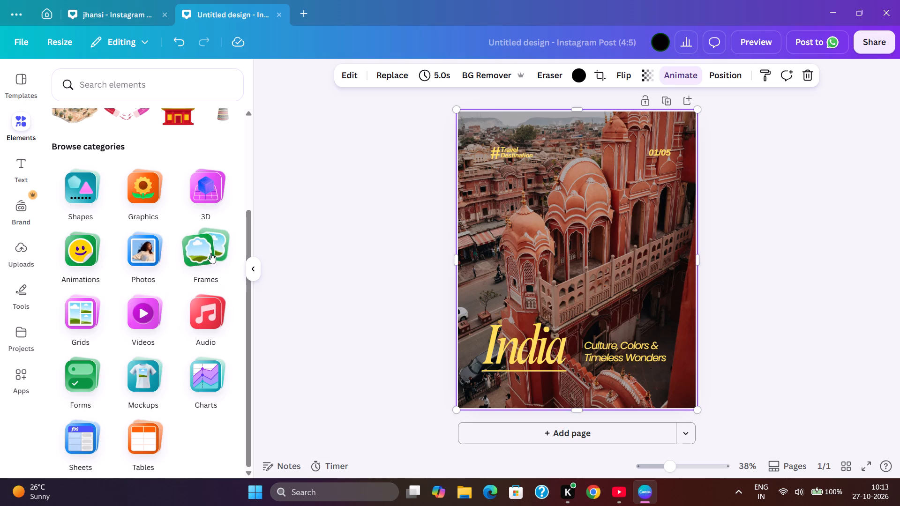
{"action": "left_click", "coordinate": [81, 249]}
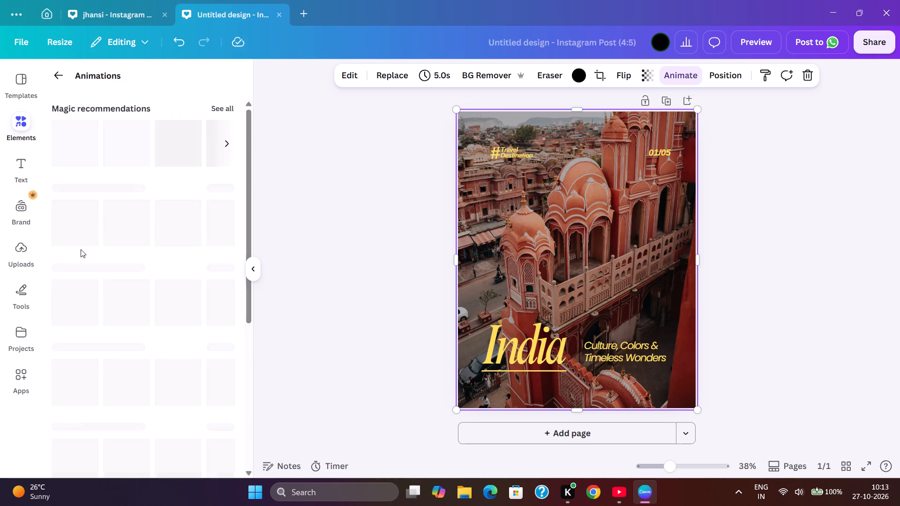
{"action": "scroll", "coordinate": [116, 217], "scroll_direction": "down", "scroll_amount": 4}
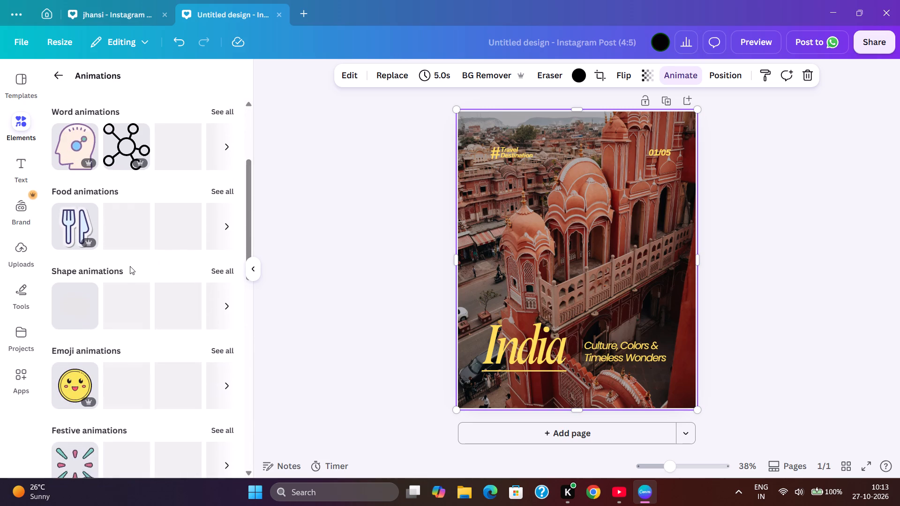
{"action": "scroll", "coordinate": [130, 268], "scroll_direction": "down", "scroll_amount": 1}
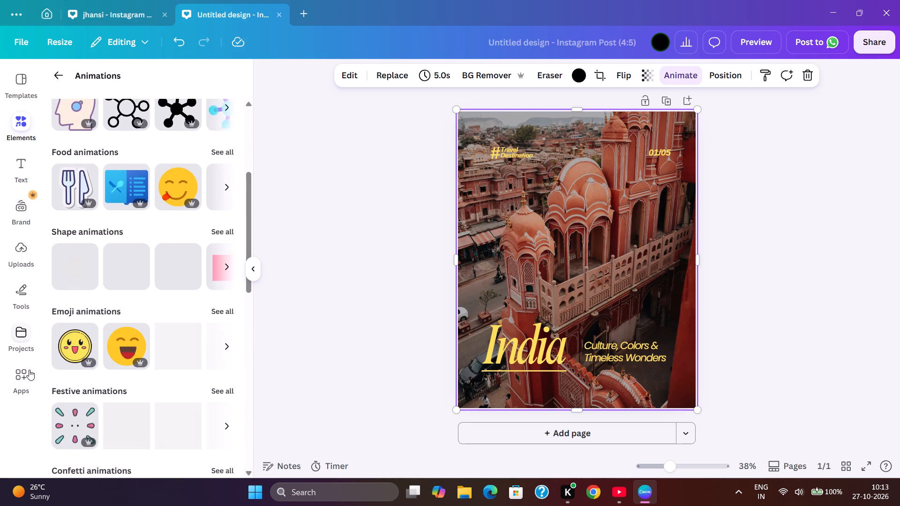
Examine the Magic Animate option and preview the available page animation styles on the India page.
{"action": "left_click", "coordinate": [19, 290]}
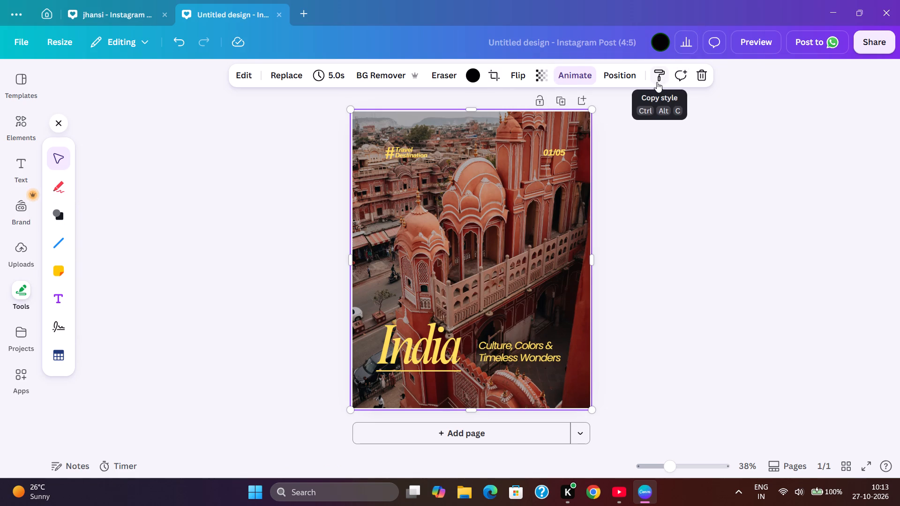
{"action": "left_click", "coordinate": [570, 74]}
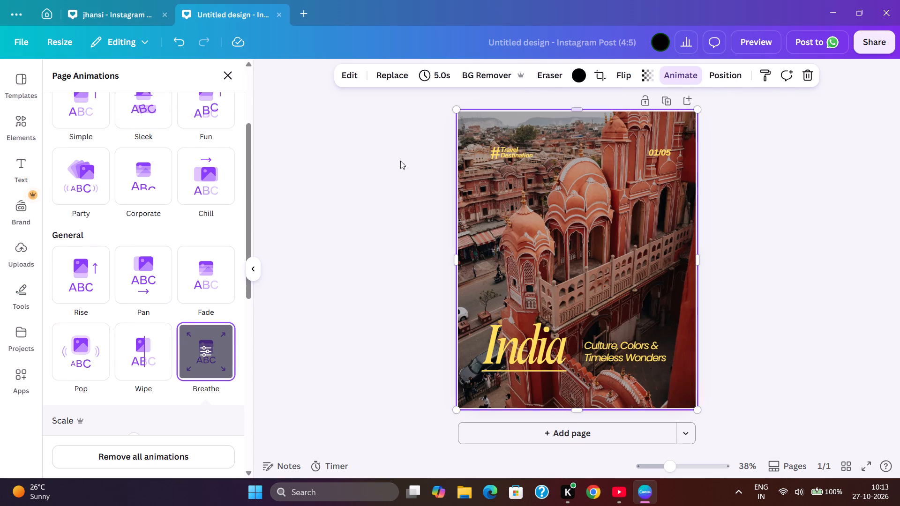
{"action": "scroll", "coordinate": [171, 251], "scroll_direction": "up", "scroll_amount": 8}
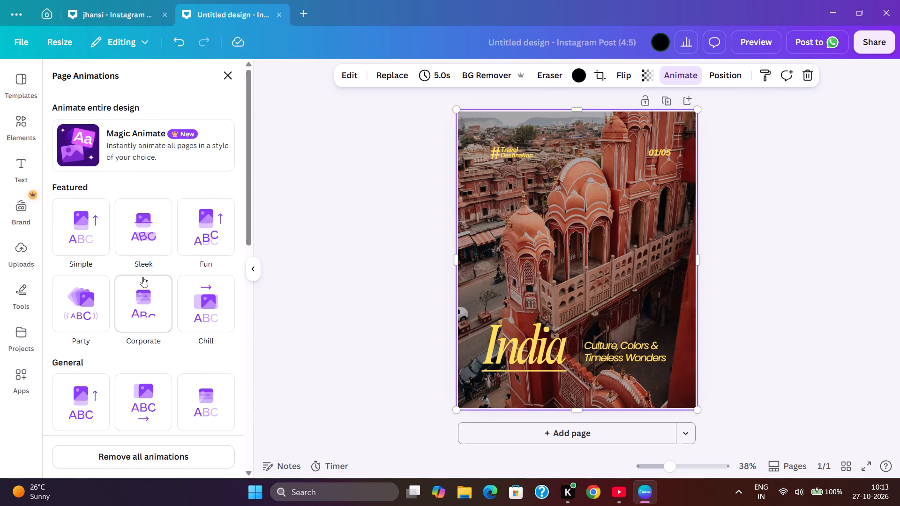
{"action": "scroll", "coordinate": [142, 277], "scroll_direction": "up", "scroll_amount": 2}
{"action": "left_click", "coordinate": [134, 144]}
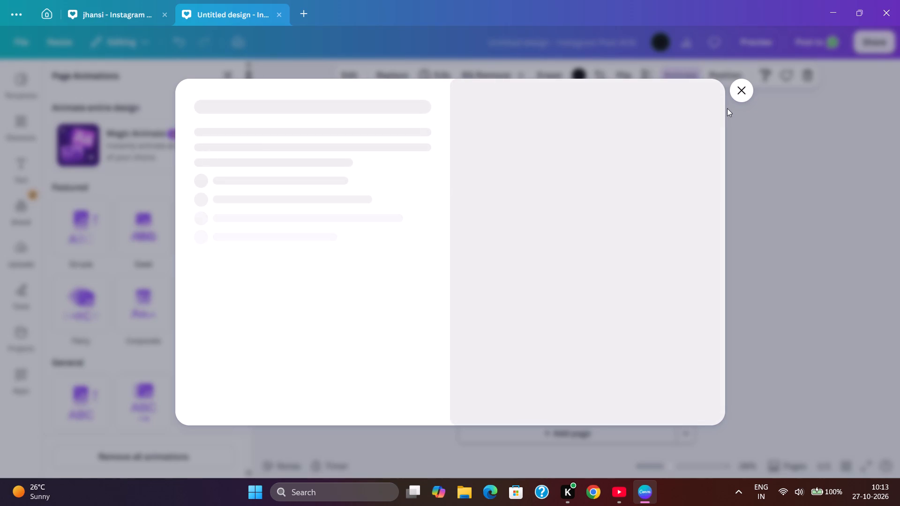
{"action": "left_click", "coordinate": [746, 91]}
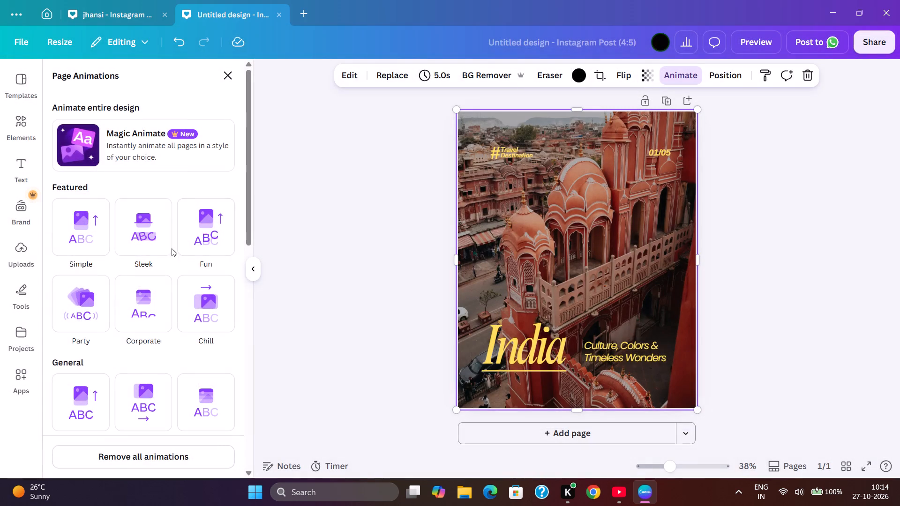
{"action": "scroll", "coordinate": [169, 171], "scroll_direction": "down", "scroll_amount": 5}
{"action": "scroll", "coordinate": [163, 313], "scroll_direction": "down", "scroll_amount": 10}
{"action": "scroll", "coordinate": [155, 351], "scroll_direction": "down", "scroll_amount": 8}
{"action": "scroll", "coordinate": [12, 354], "scroll_direction": "down", "scroll_amount": 1}
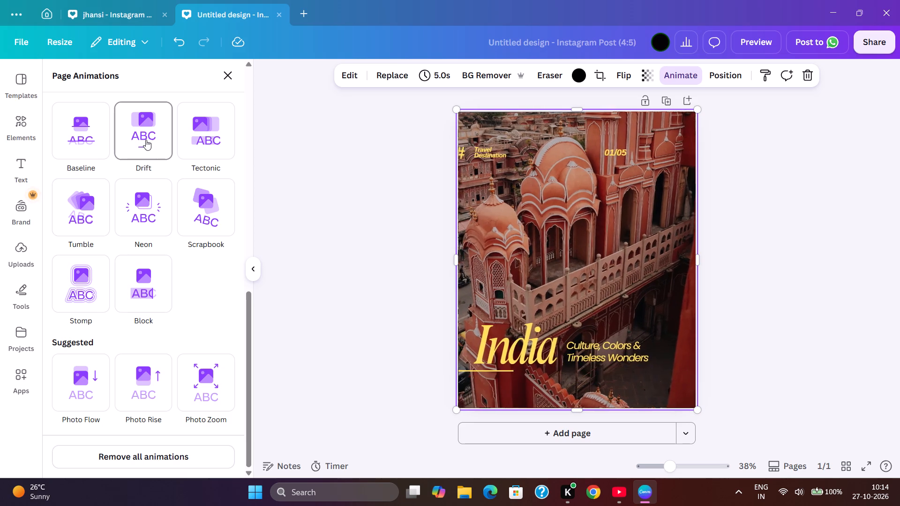
{"action": "scroll", "coordinate": [98, 138], "scroll_direction": "up", "scroll_amount": 1}
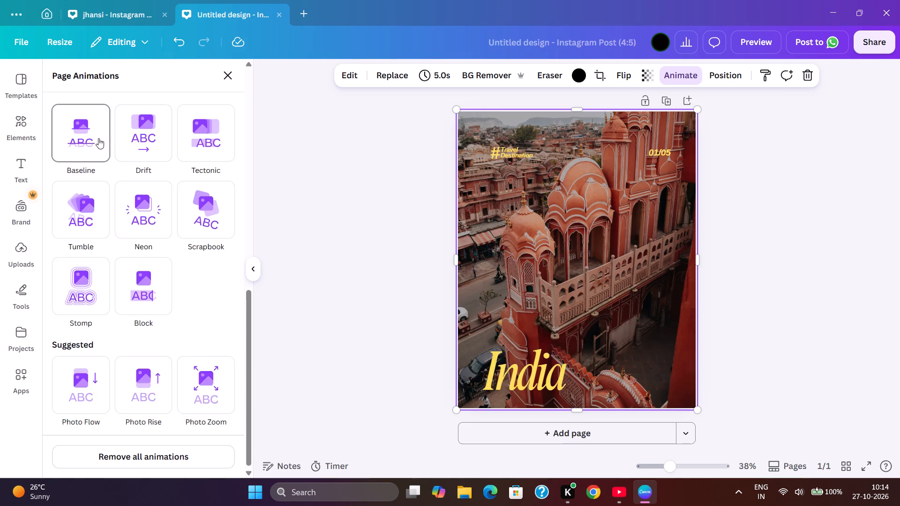
{"action": "scroll", "coordinate": [98, 138], "scroll_direction": "up", "scroll_amount": 6}
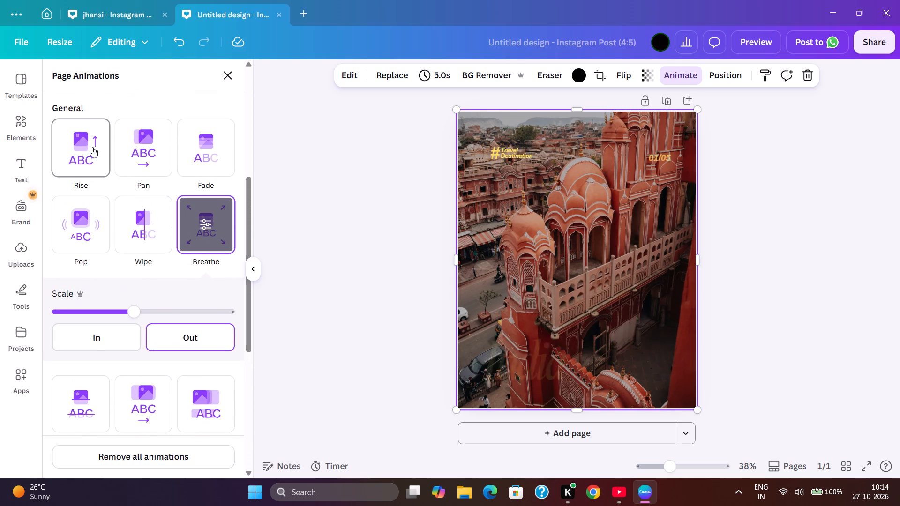
{"action": "scroll", "coordinate": [192, 152], "scroll_direction": "up", "scroll_amount": 4}
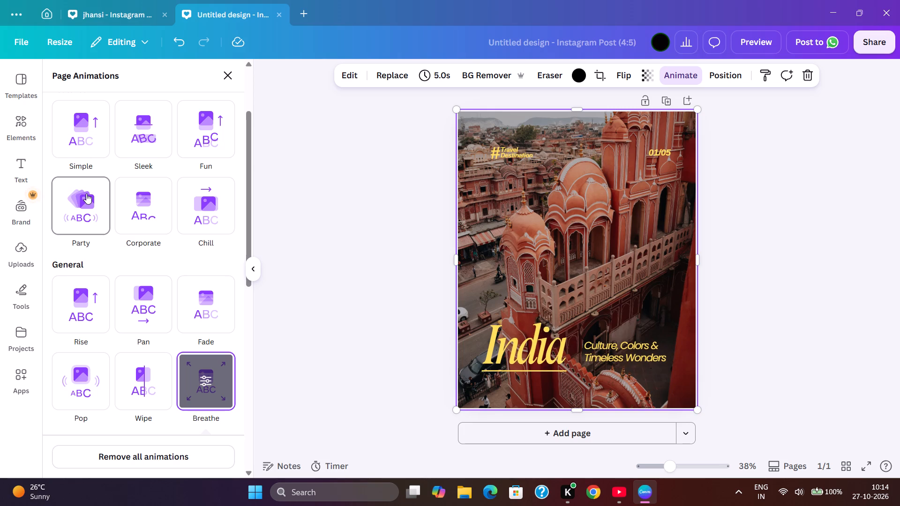
Open the page editing options for the India page.
{"action": "left_click", "coordinate": [354, 80]}
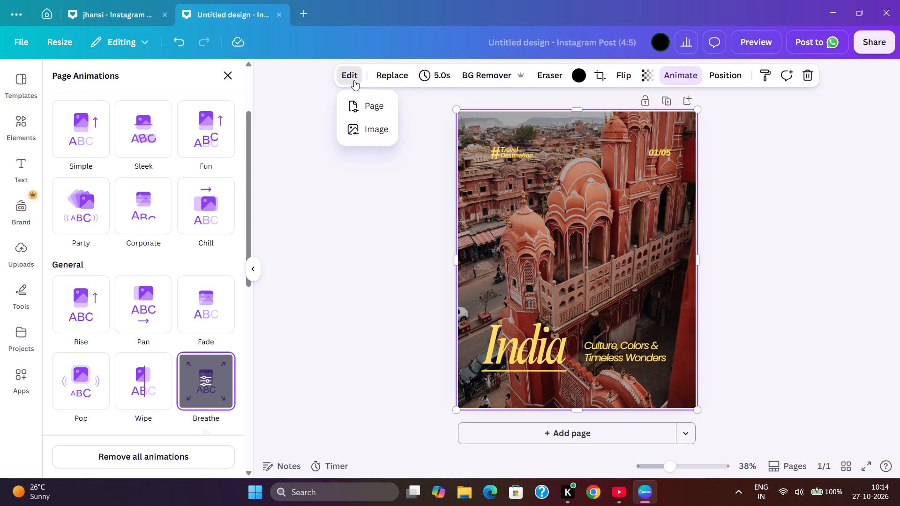
{"action": "left_click", "coordinate": [370, 103]}
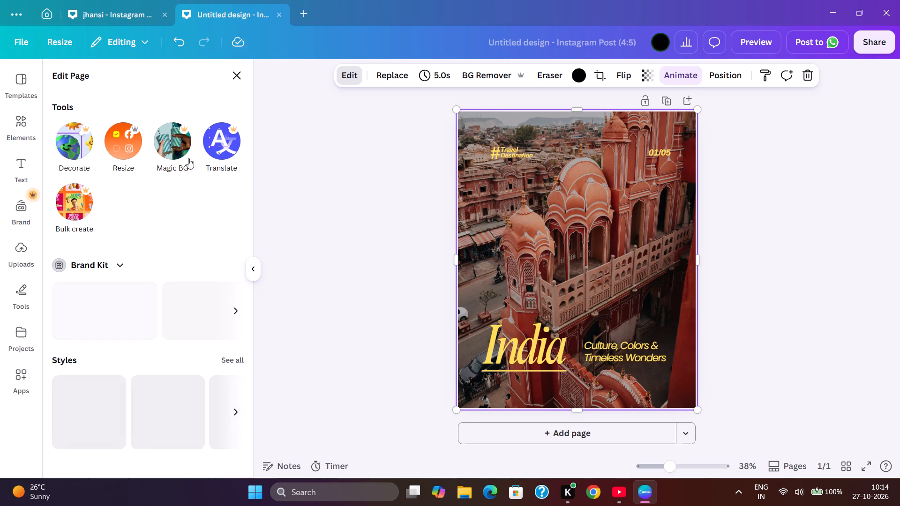
Create a new blank custom-size design 1080 px wide and 1440 px high.
{"action": "left_click", "coordinate": [310, 16]}
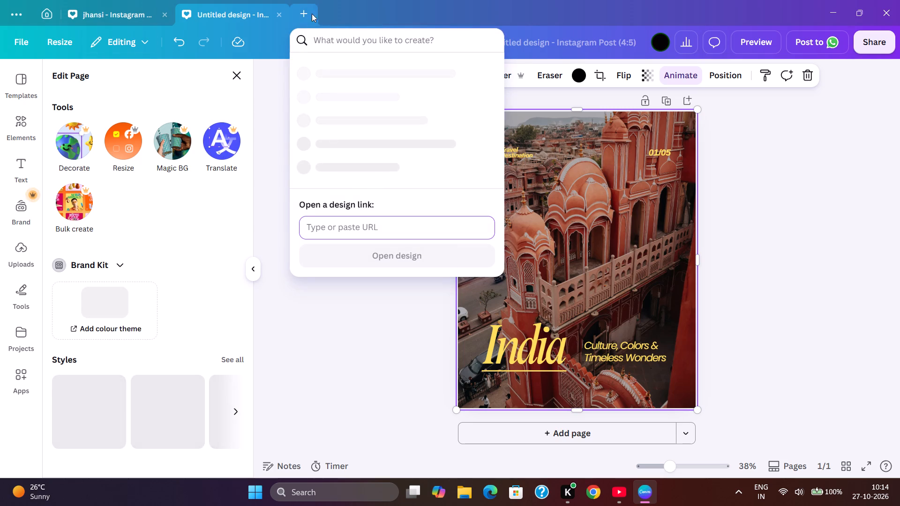
{"action": "left_click", "coordinate": [307, 10]}
{"action": "left_click", "coordinate": [363, 311]}
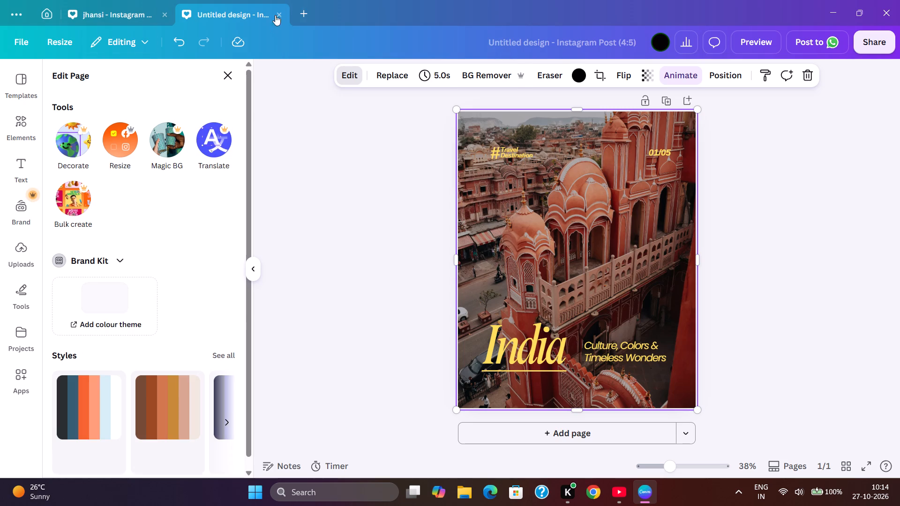
{"action": "left_click", "coordinate": [301, 9]}
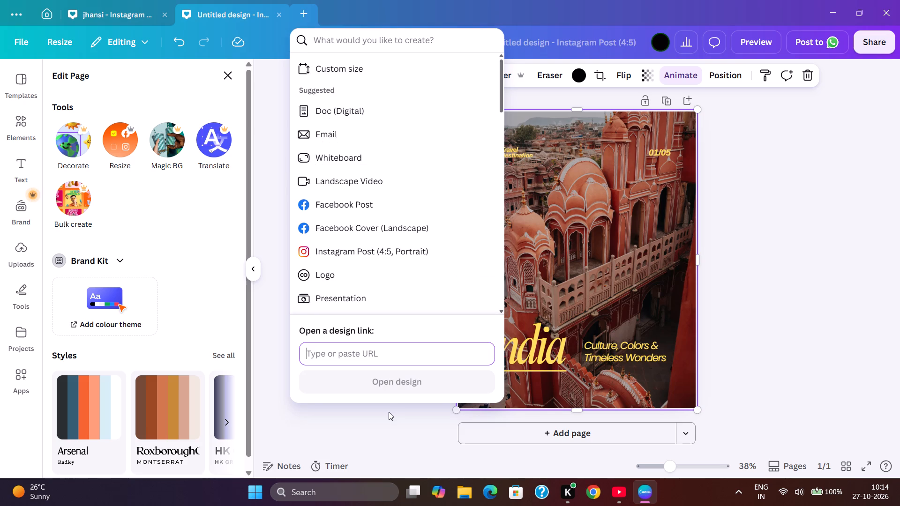
{"action": "left_click", "coordinate": [346, 71]}
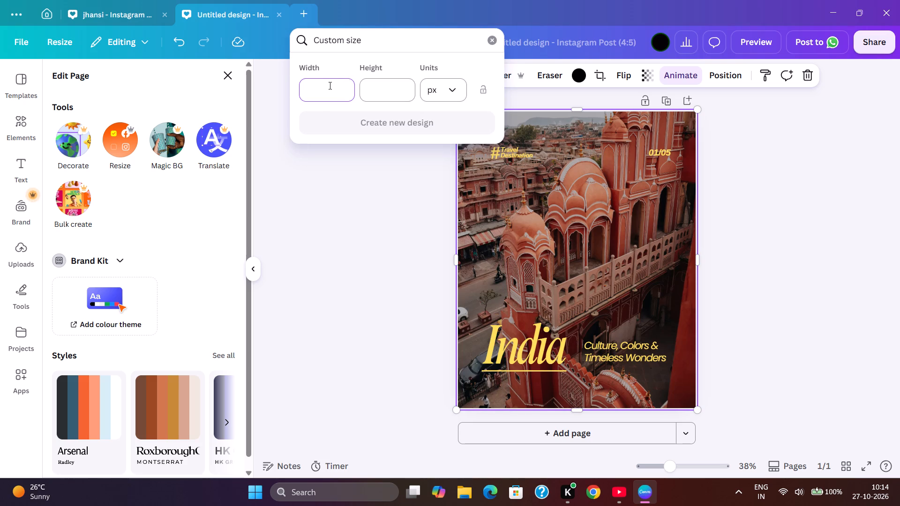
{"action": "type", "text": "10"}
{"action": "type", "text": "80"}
{"action": "left_click", "coordinate": [370, 92]}
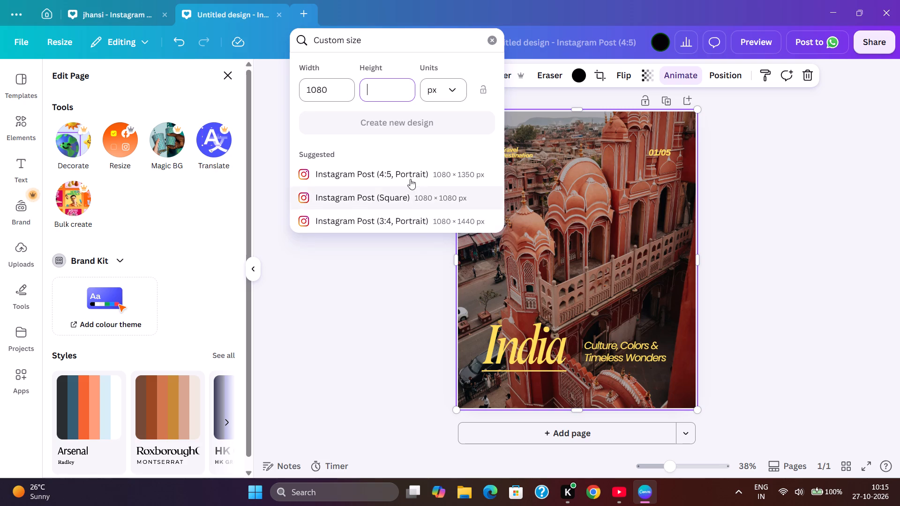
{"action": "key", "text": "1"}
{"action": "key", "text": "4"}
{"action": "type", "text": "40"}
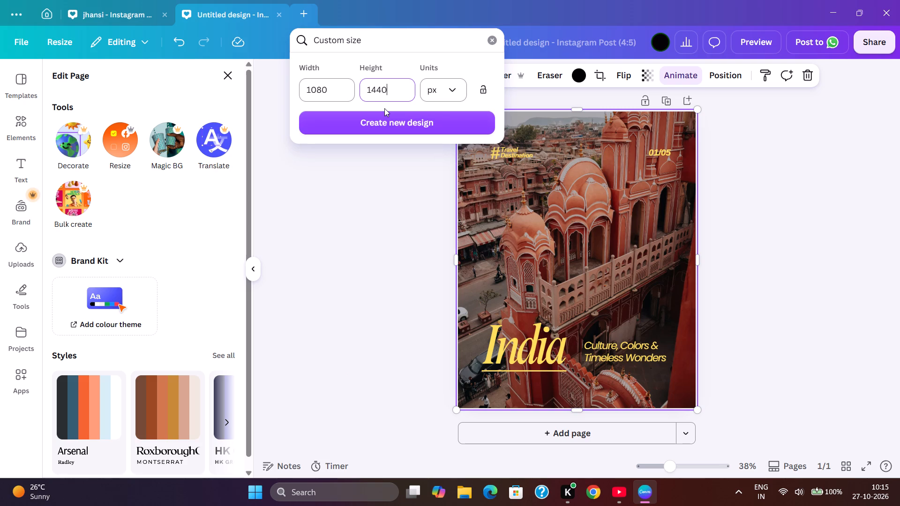
{"action": "left_click", "coordinate": [394, 122]}
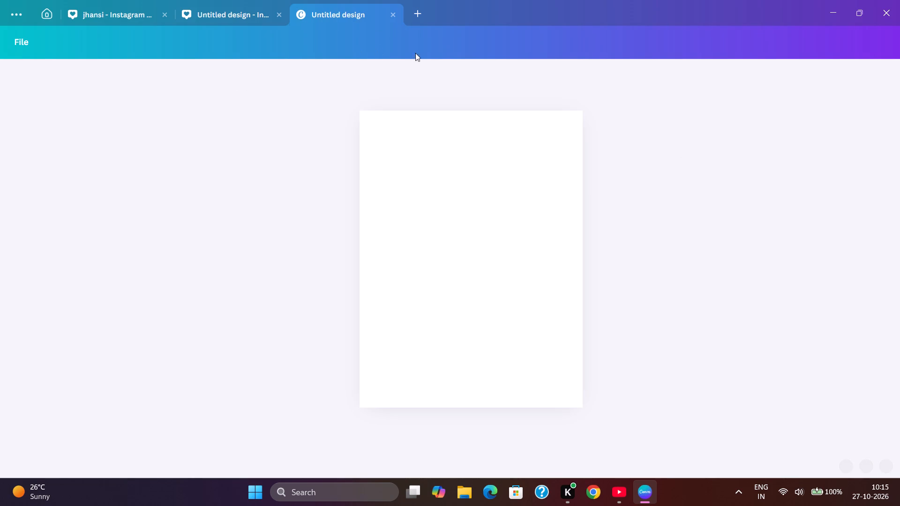
{"action": "left_click", "coordinate": [405, 139]}
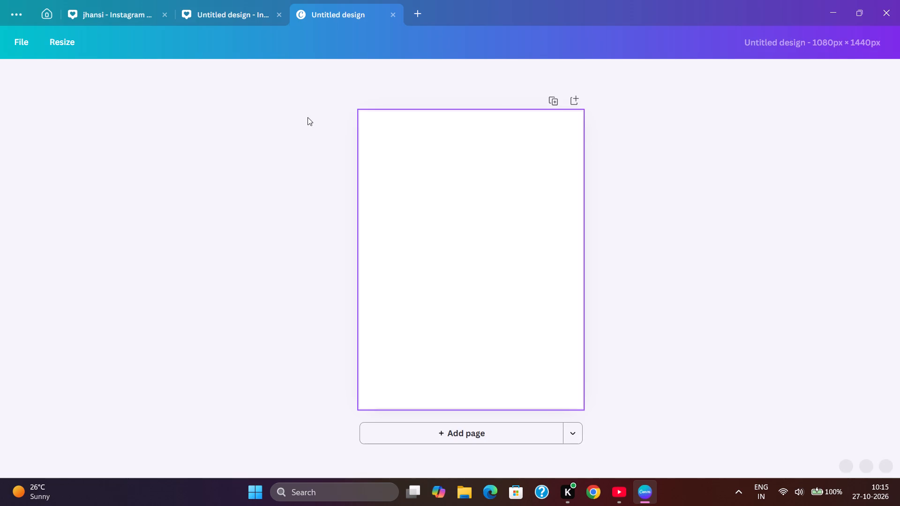
{"action": "left_click", "coordinate": [660, 184]}
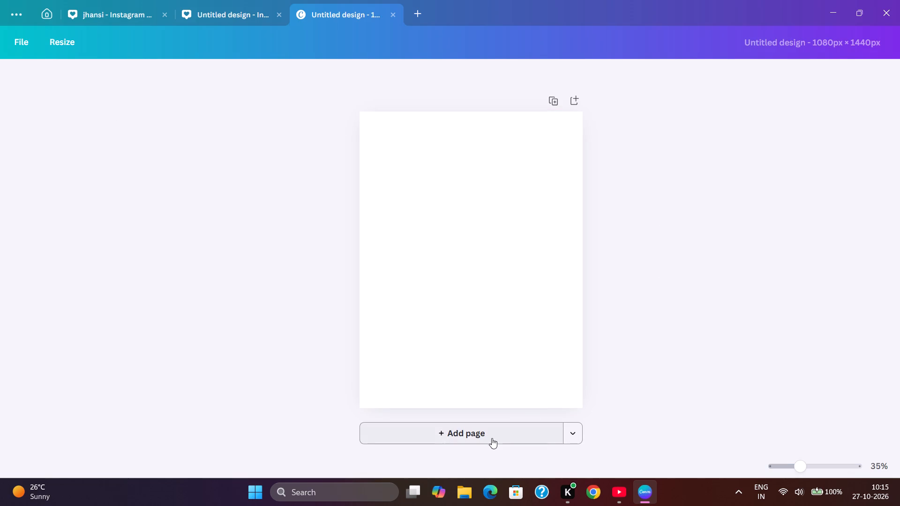
Add a second page to the blank design and return to page 1.
{"action": "left_click", "coordinate": [492, 438]}
{"action": "scroll", "coordinate": [490, 418], "scroll_direction": "up", "scroll_amount": 6}
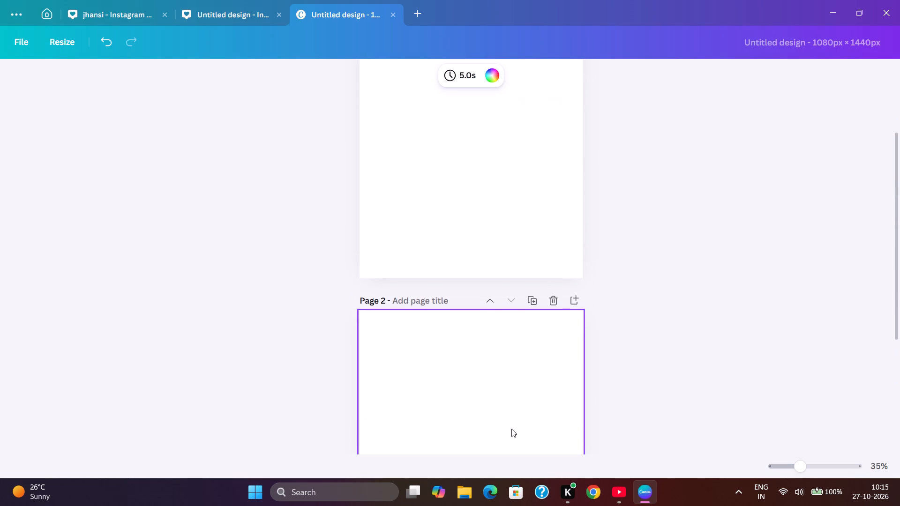
{"action": "scroll", "coordinate": [511, 429], "scroll_direction": "up", "scroll_amount": 7}
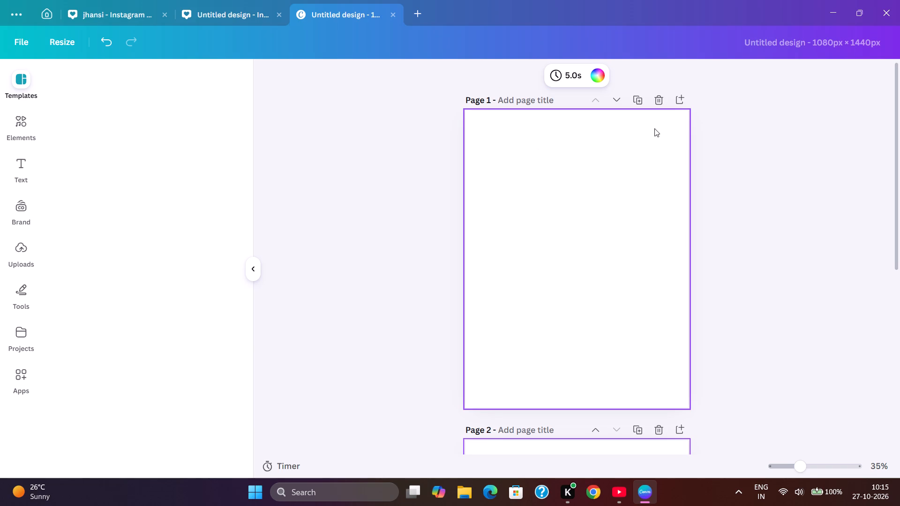
{"action": "left_click", "coordinate": [253, 269]}
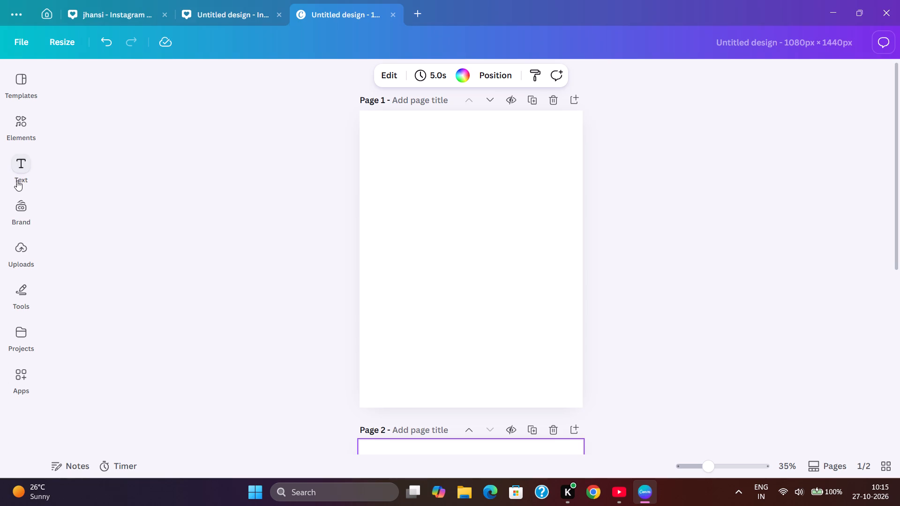
Set the background of page 1 to the solid orange #ff751f.
{"action": "left_click", "coordinate": [27, 132]}
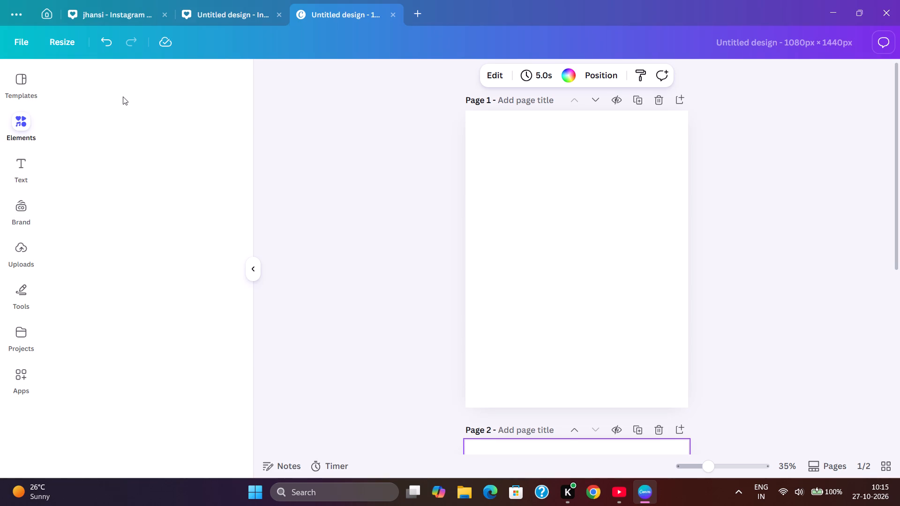
{"action": "left_click", "coordinate": [563, 147]}
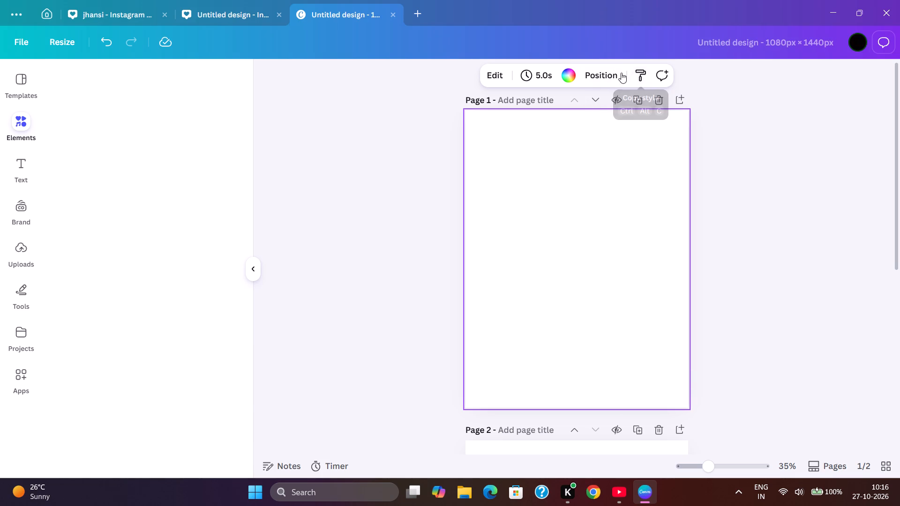
{"action": "left_click", "coordinate": [497, 74]}
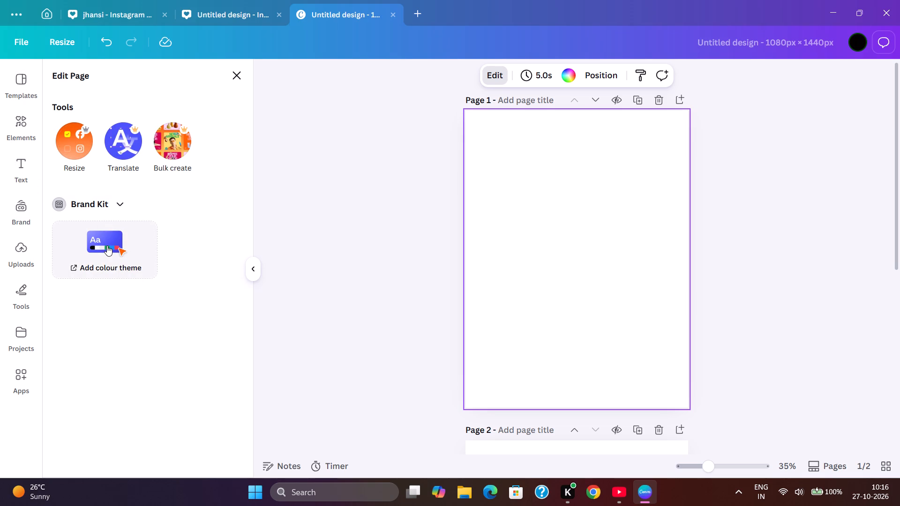
{"action": "left_click", "coordinate": [572, 74]}
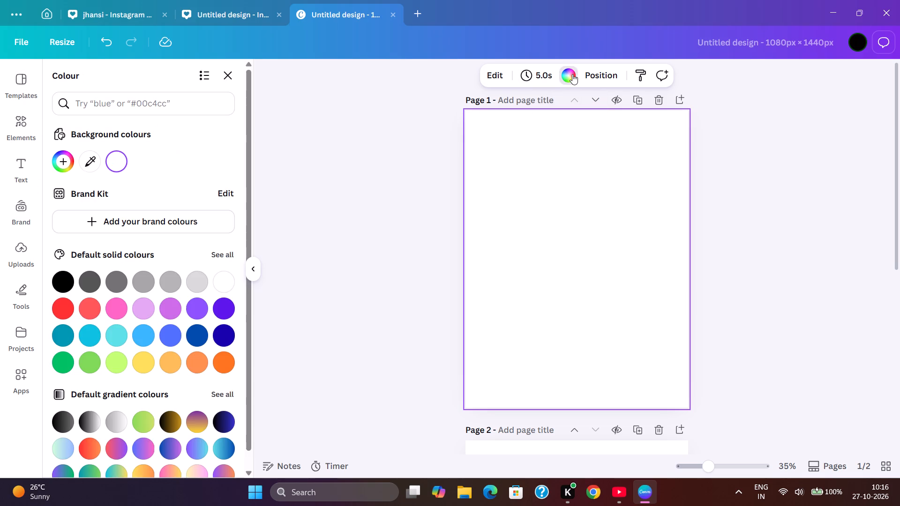
{"action": "left_click", "coordinate": [222, 358]}
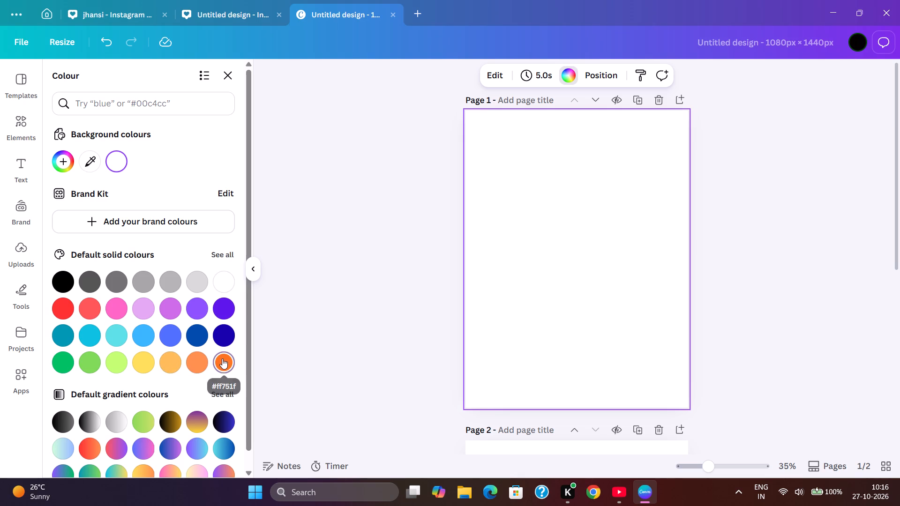
{"action": "left_click", "coordinate": [420, 202]}
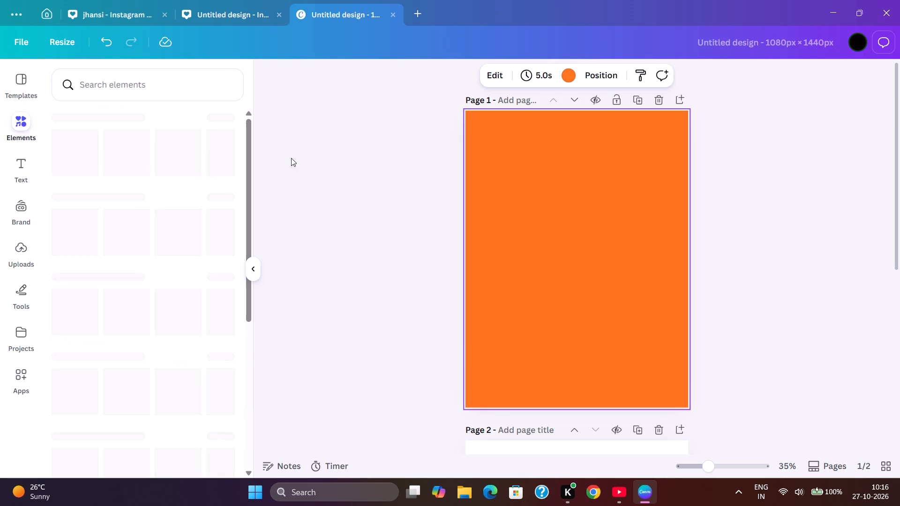
Search the elements for "open notebook" and insert the dark-edged open spiral notebook photo on page 1.
{"action": "left_click", "coordinate": [113, 86]}
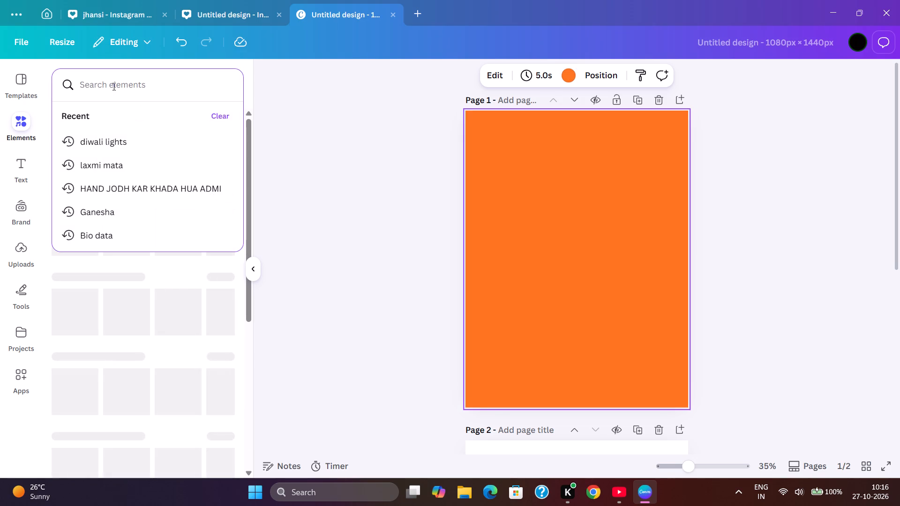
{"action": "type", "text": "no"}
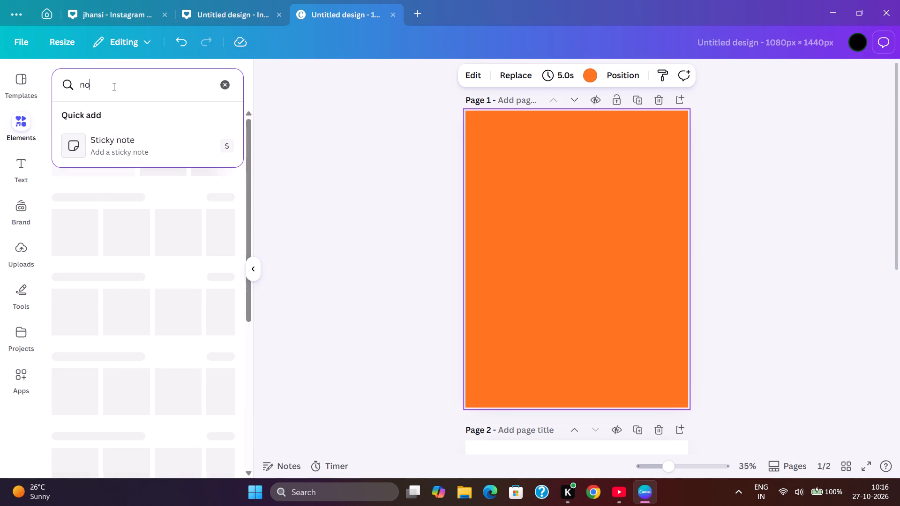
{"action": "type", "text": "te"}
{"action": "type", "text": "book"}
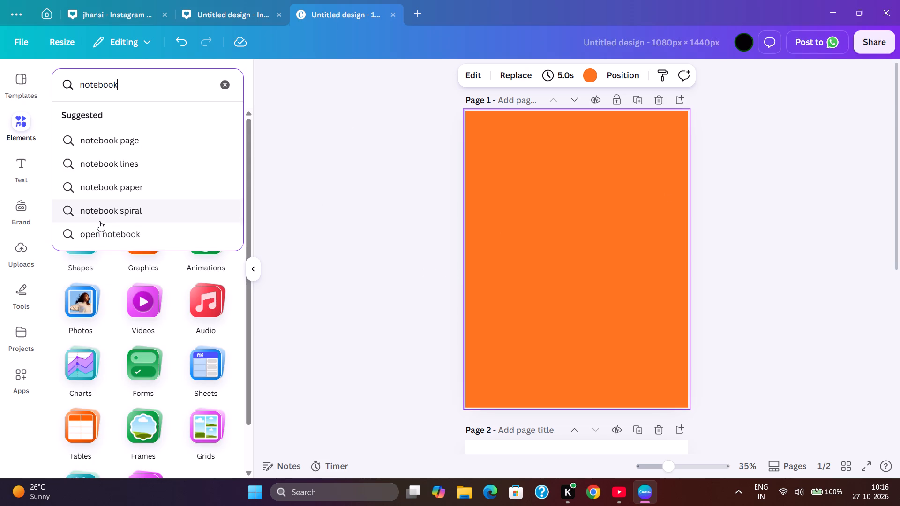
{"action": "left_click", "coordinate": [132, 234]}
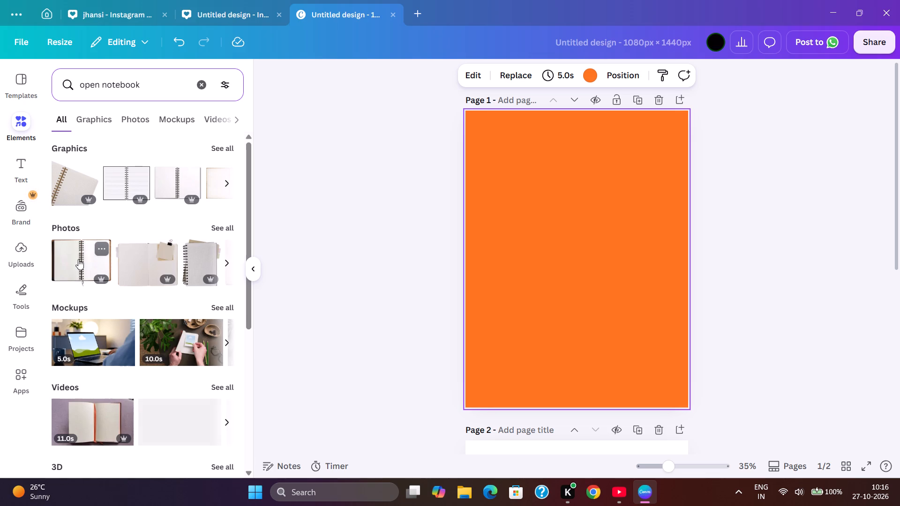
{"action": "left_click", "coordinate": [78, 259]}
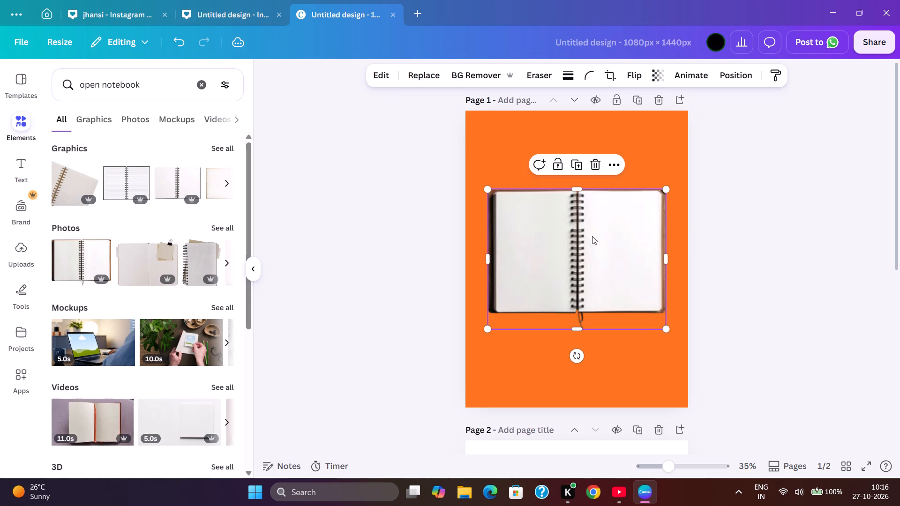
Shift the notebook photo slightly upward, widen it to about 898 px, and crop off the ribbon below its bottom edge.
{"action": "left_click", "coordinate": [574, 233]}
{"action": "left_click_drag", "start_coordinate": [574, 249], "coordinate": [574, 241]}
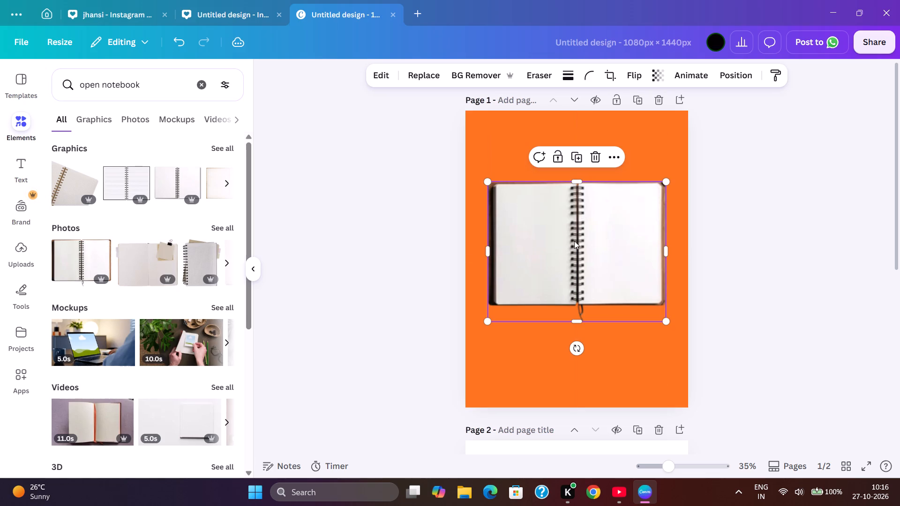
{"action": "left_click_drag", "start_coordinate": [488, 248], "coordinate": [480, 251]}
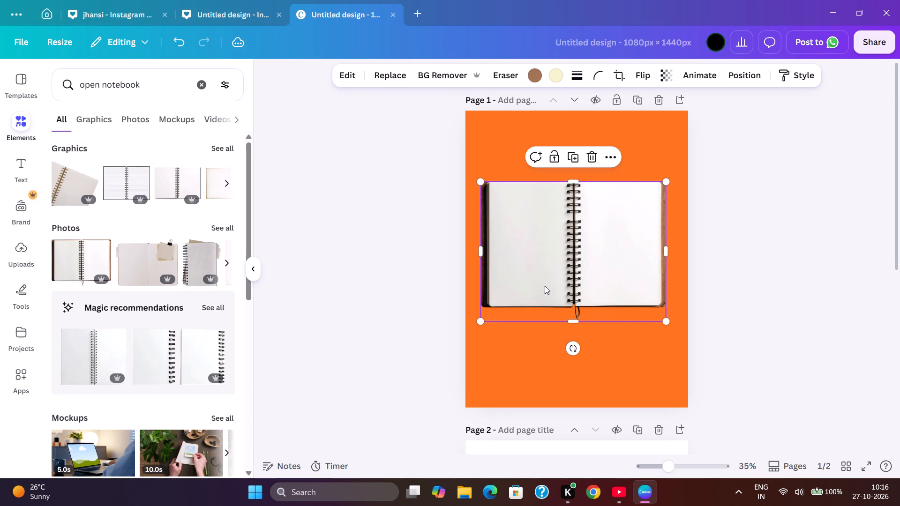
{"action": "left_click_drag", "start_coordinate": [574, 319], "coordinate": [574, 308]}
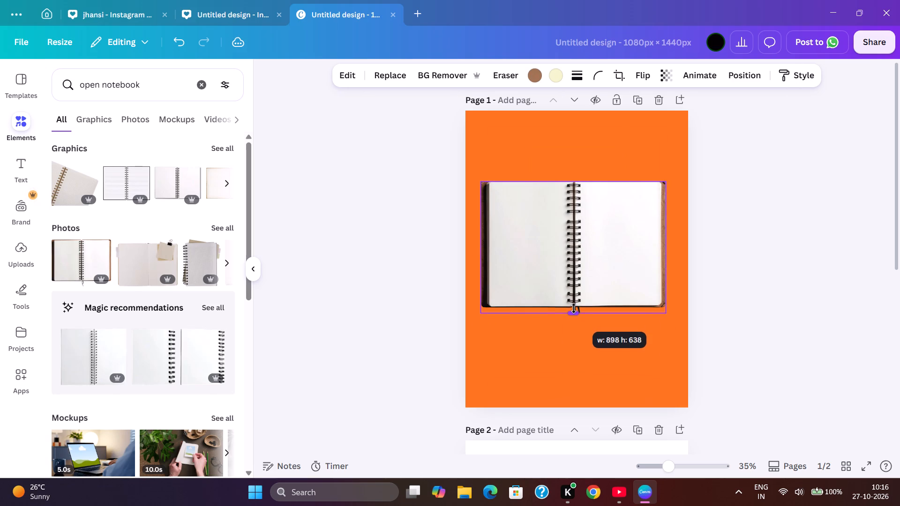
{"action": "left_click_drag", "start_coordinate": [574, 308], "coordinate": [574, 304]}
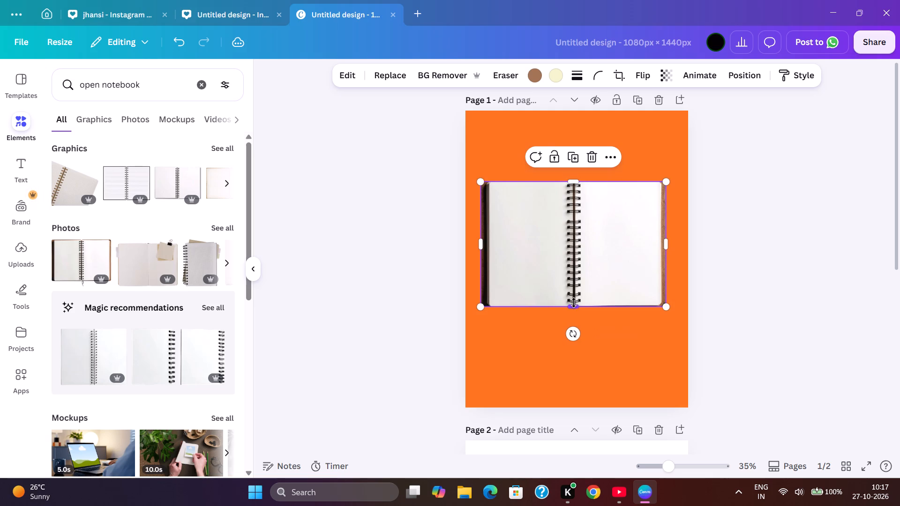
Rotate the notebook photo a quarter turn clockwise so its spiral spine runs horizontally across the page.
{"action": "left_click", "coordinate": [570, 333]}
{"action": "left_click_drag", "start_coordinate": [573, 333], "coordinate": [532, 319]}
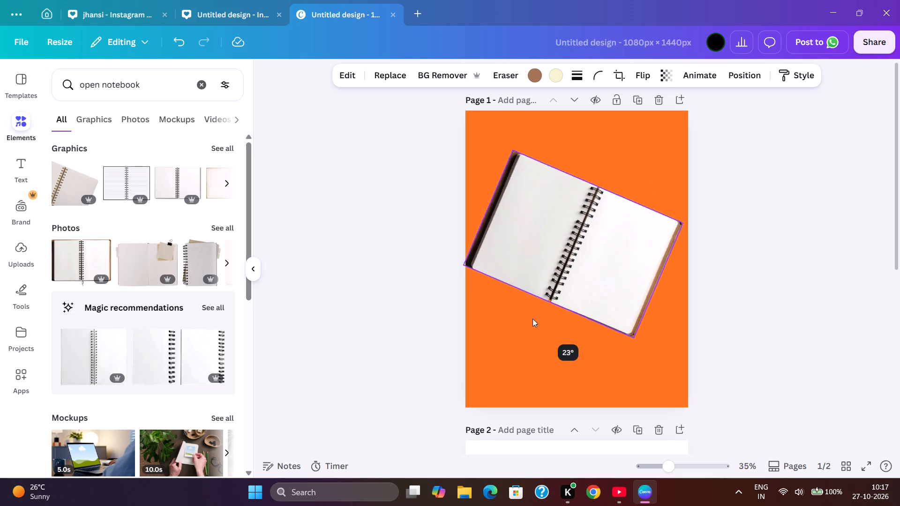
{"action": "left_click_drag", "start_coordinate": [532, 319], "coordinate": [444, 275]}
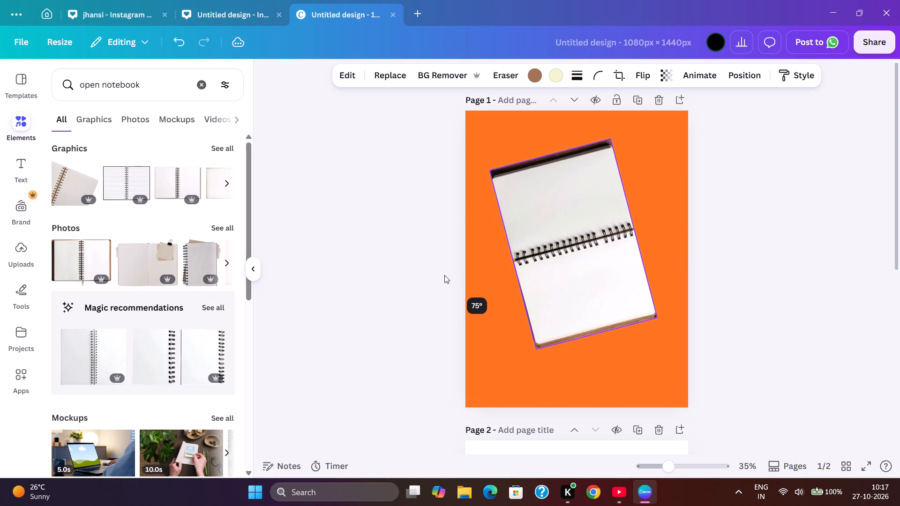
{"action": "left_click_drag", "start_coordinate": [444, 275], "coordinate": [363, 269]}
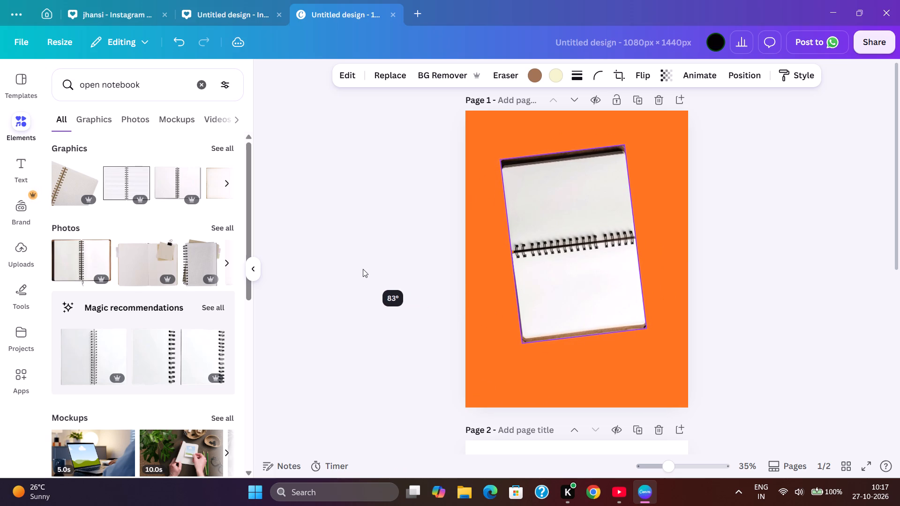
{"action": "left_click_drag", "start_coordinate": [363, 269], "coordinate": [265, 254]}
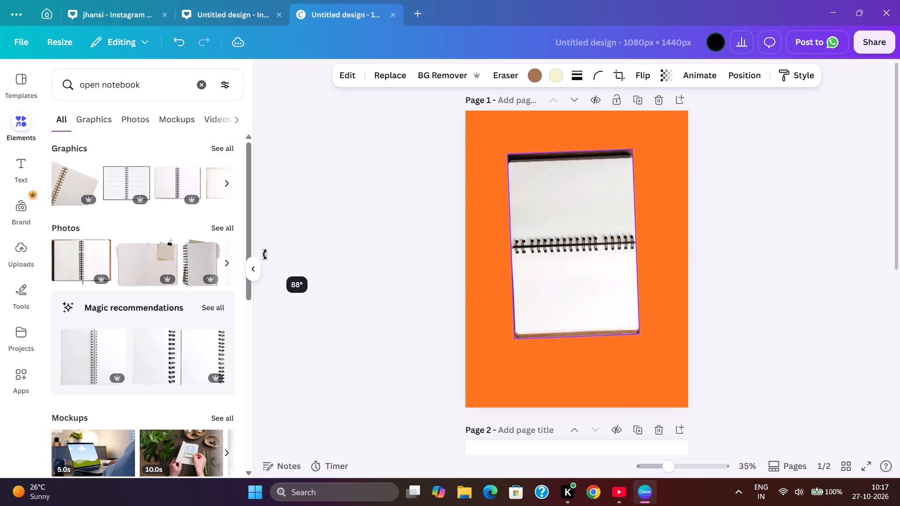
{"action": "left_click_drag", "start_coordinate": [265, 254], "coordinate": [210, 250]}
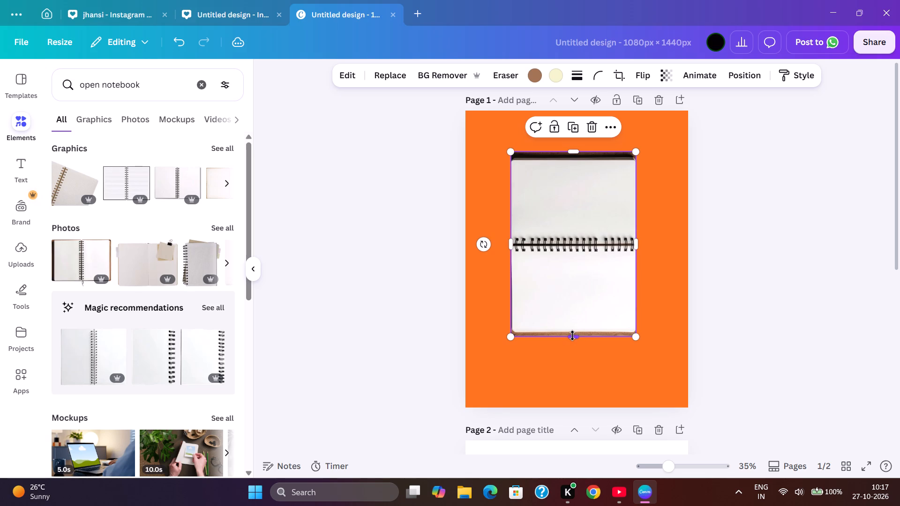
Enlarge the rotated notebook photo to about 1,031 px across, nearly filling page 1 with narrow orange strips above and below.
{"action": "left_click_drag", "start_coordinate": [574, 336], "coordinate": [570, 386]}
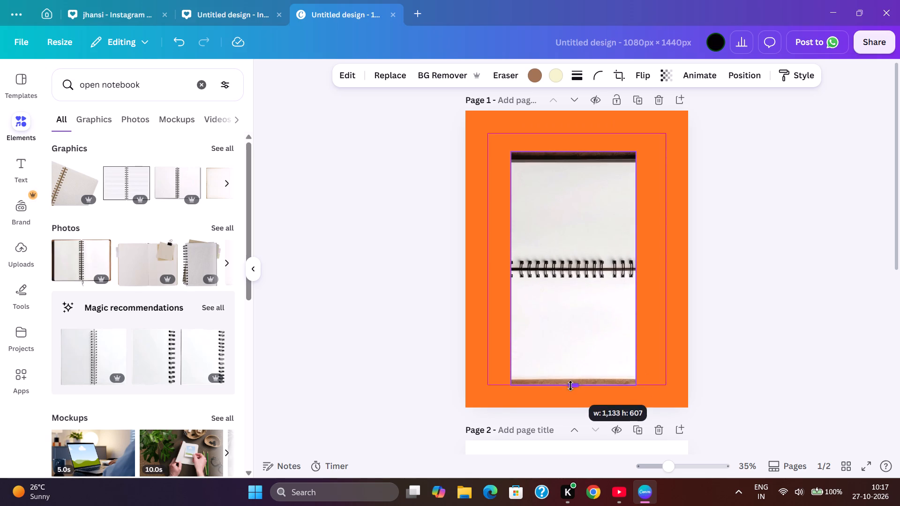
{"action": "left_click_drag", "start_coordinate": [570, 386], "coordinate": [569, 403]}
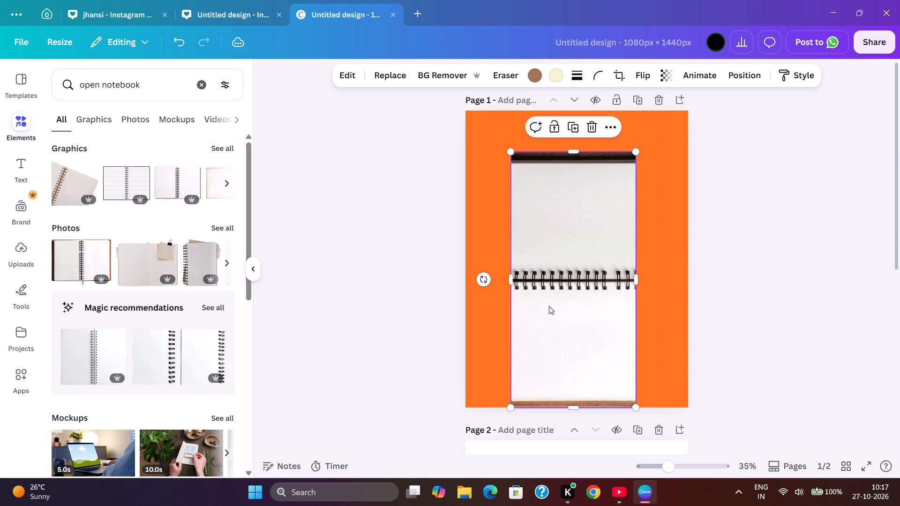
{"action": "left_click_drag", "start_coordinate": [510, 281], "coordinate": [476, 280]}
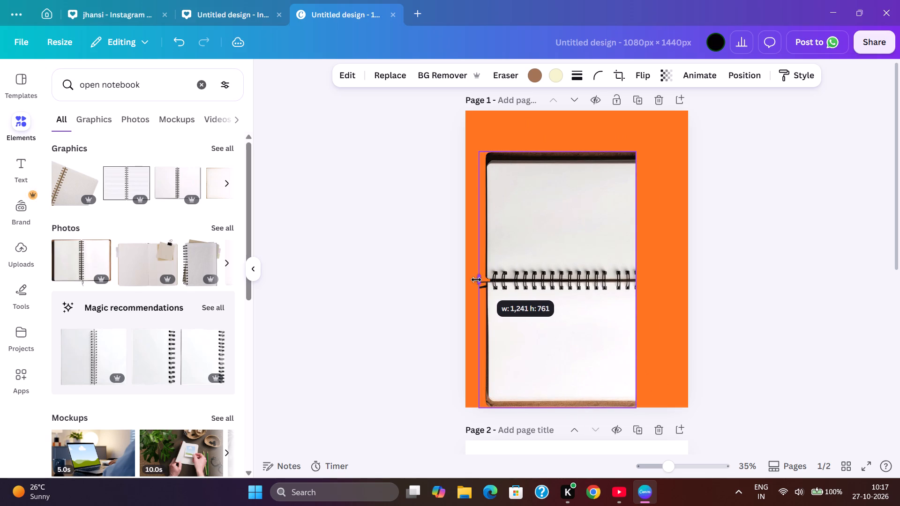
{"action": "left_click_drag", "start_coordinate": [476, 280], "coordinate": [466, 280]}
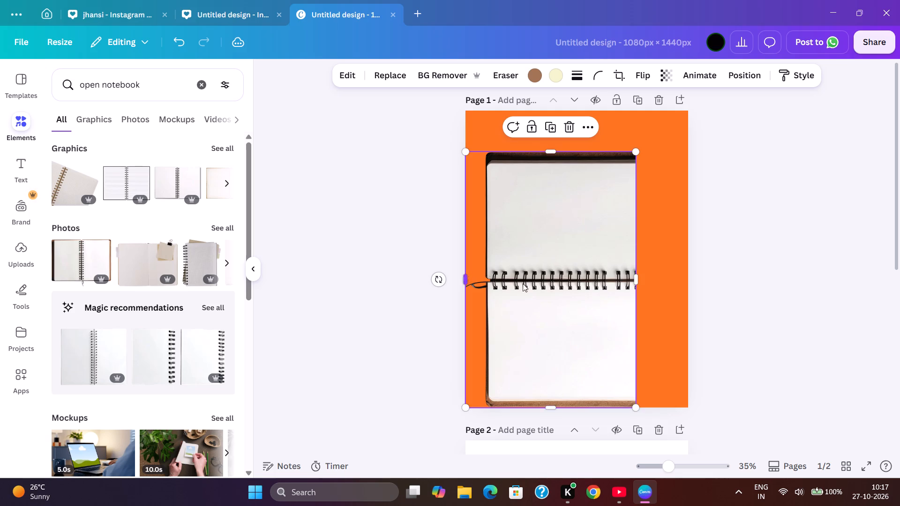
{"action": "left_click_drag", "start_coordinate": [635, 279], "coordinate": [671, 273]}
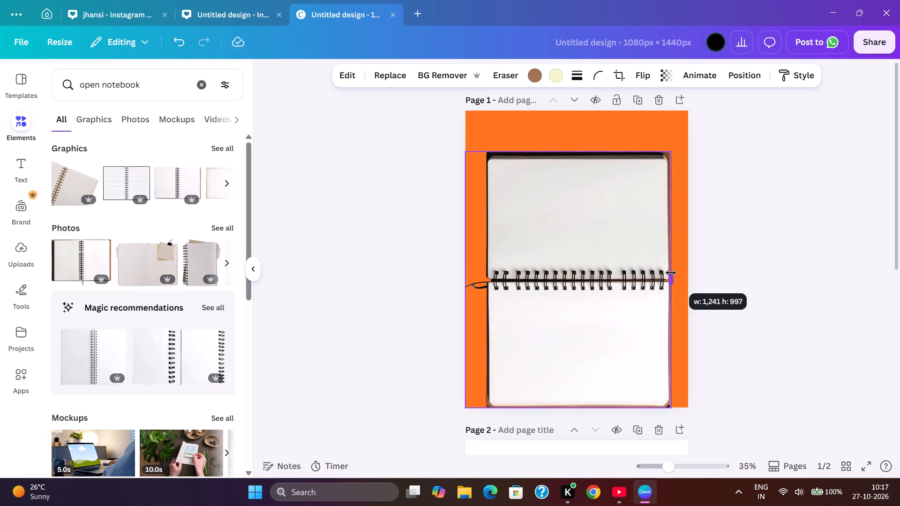
{"action": "left_click_drag", "start_coordinate": [671, 273], "coordinate": [680, 273]}
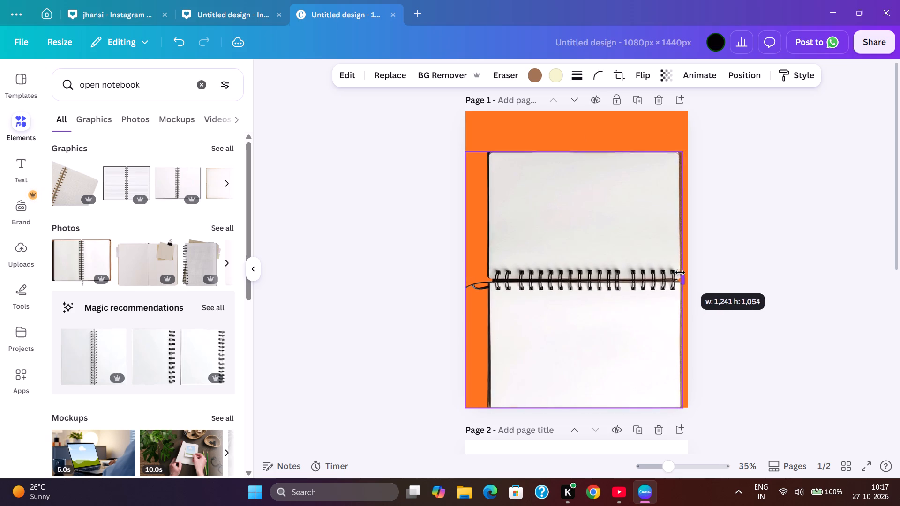
{"action": "left_click_drag", "start_coordinate": [680, 273], "coordinate": [678, 273]}
{"action": "left_click_drag", "start_coordinate": [573, 156], "coordinate": [571, 135]}
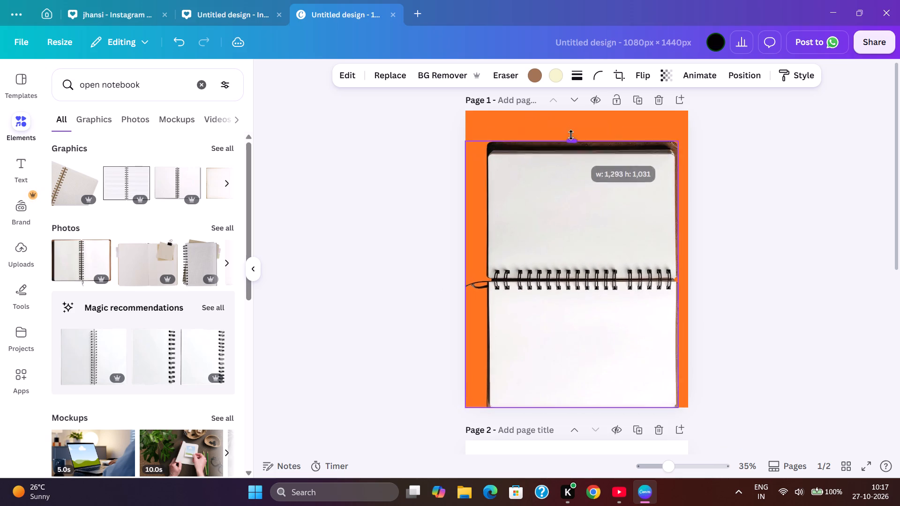
{"action": "left_click_drag", "start_coordinate": [571, 135], "coordinate": [555, 119]}
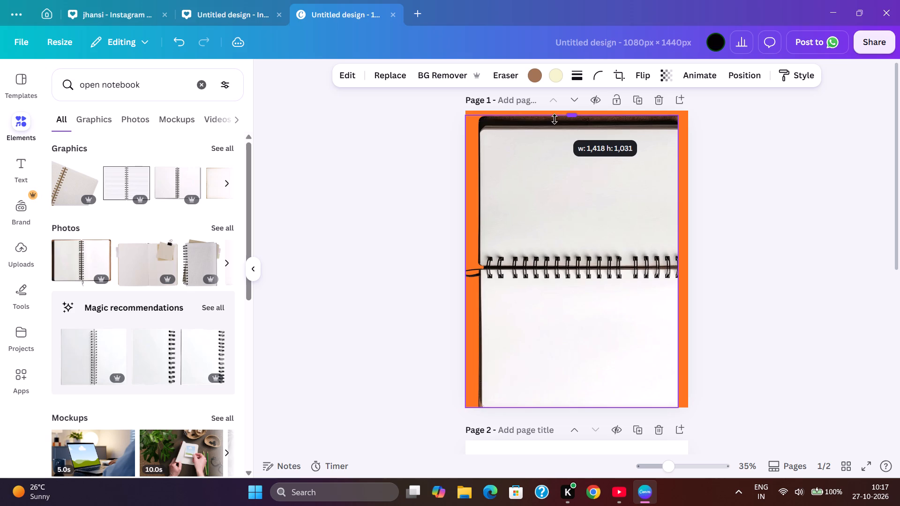
{"action": "left_click_drag", "start_coordinate": [555, 119], "coordinate": [554, 120]}
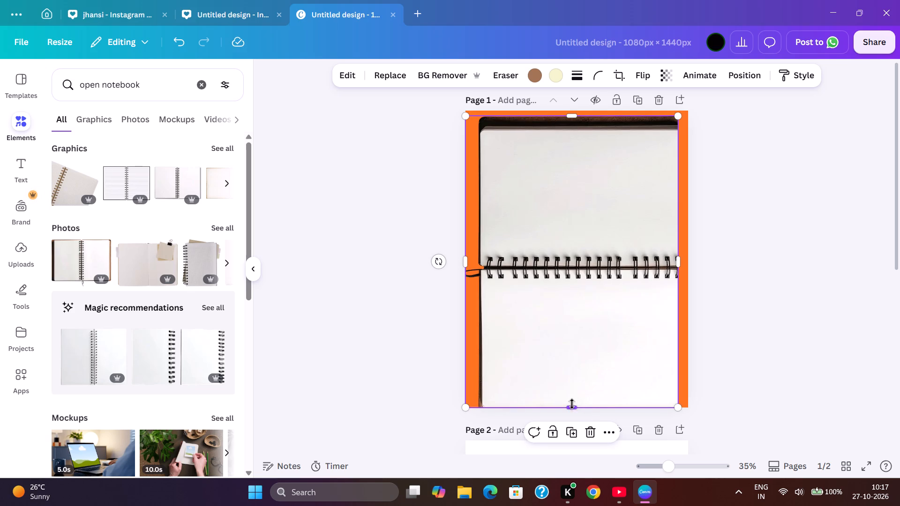
{"action": "left_click_drag", "start_coordinate": [572, 405], "coordinate": [572, 396]}
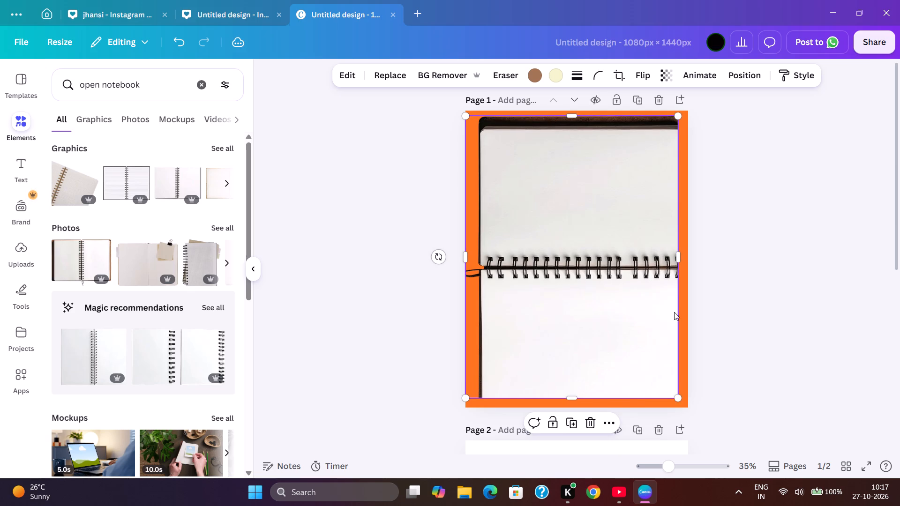
Delete the blank page 2.
{"action": "left_click", "coordinate": [594, 445]}
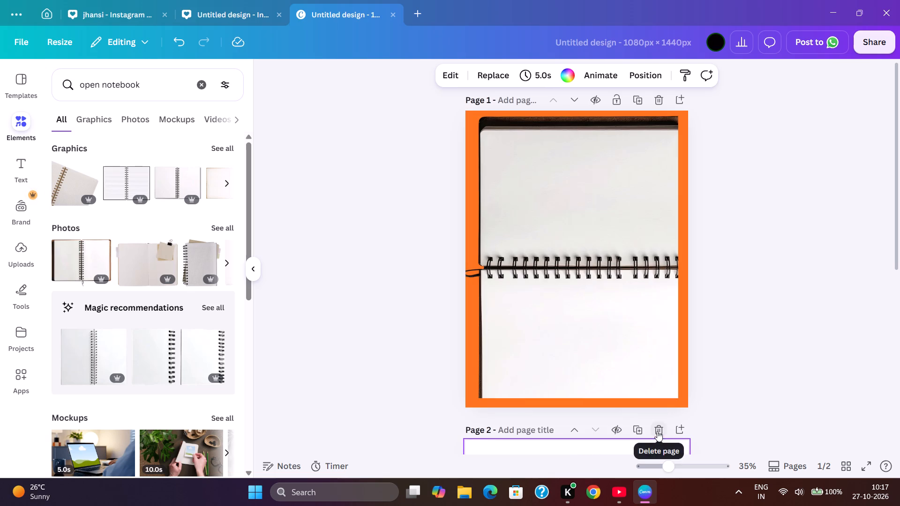
{"action": "left_click", "coordinate": [656, 431]}
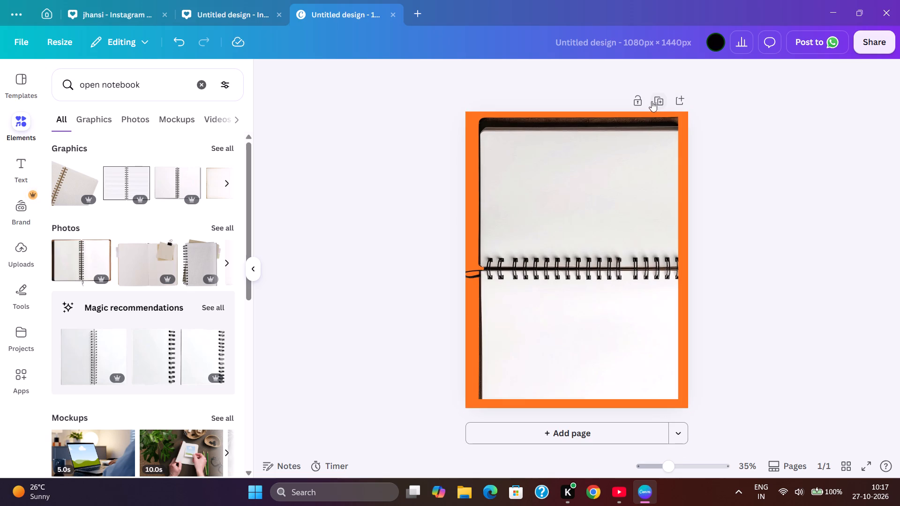
Duplicate the orange notebook page and return to page 1.
{"action": "left_click", "coordinate": [655, 100]}
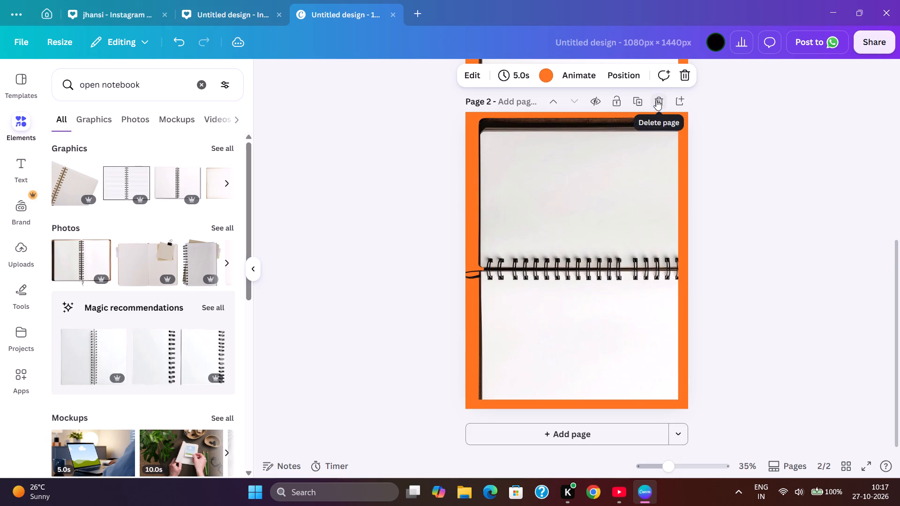
{"action": "scroll", "coordinate": [566, 205], "scroll_direction": "up", "scroll_amount": 7}
{"action": "scroll", "coordinate": [528, 229], "scroll_direction": "up", "scroll_amount": 2}
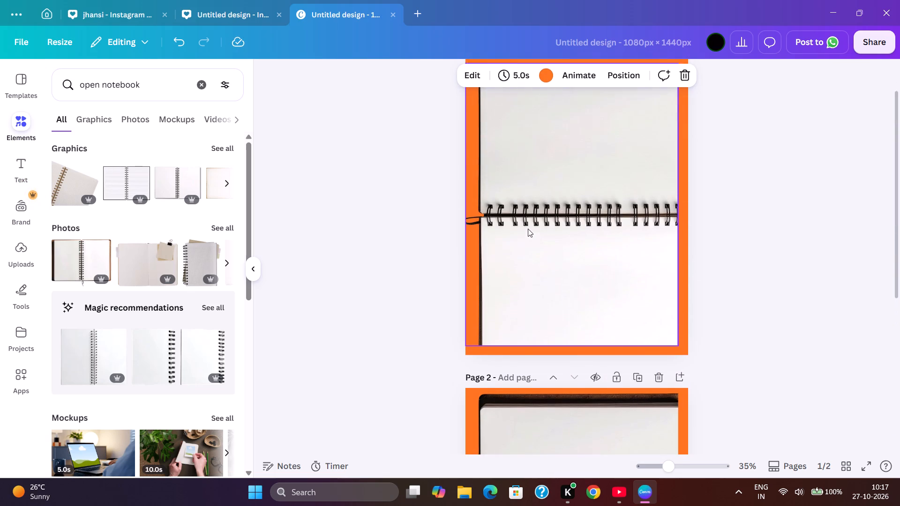
{"action": "scroll", "coordinate": [528, 229], "scroll_direction": "up", "scroll_amount": 5}
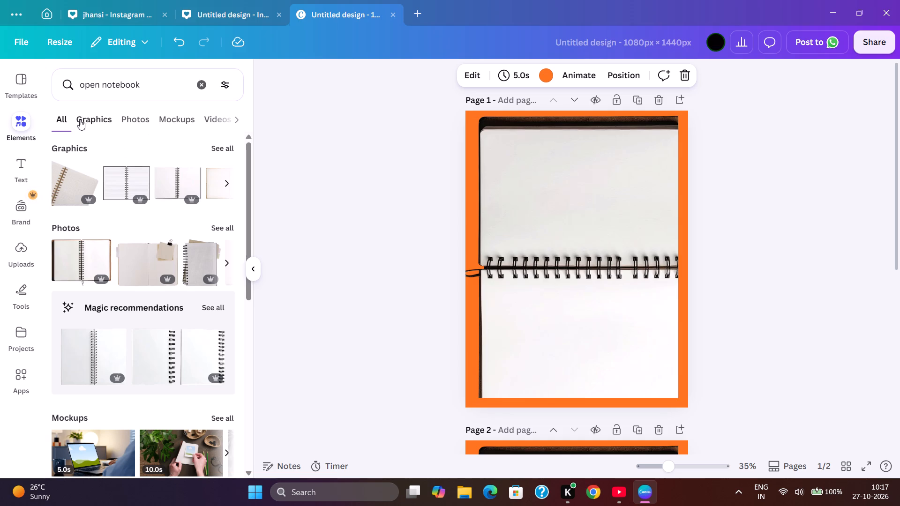
Browse the open notebook graphics, clear the search, and look through the Photos category of elements for further images.
{"action": "left_click", "coordinate": [89, 117]}
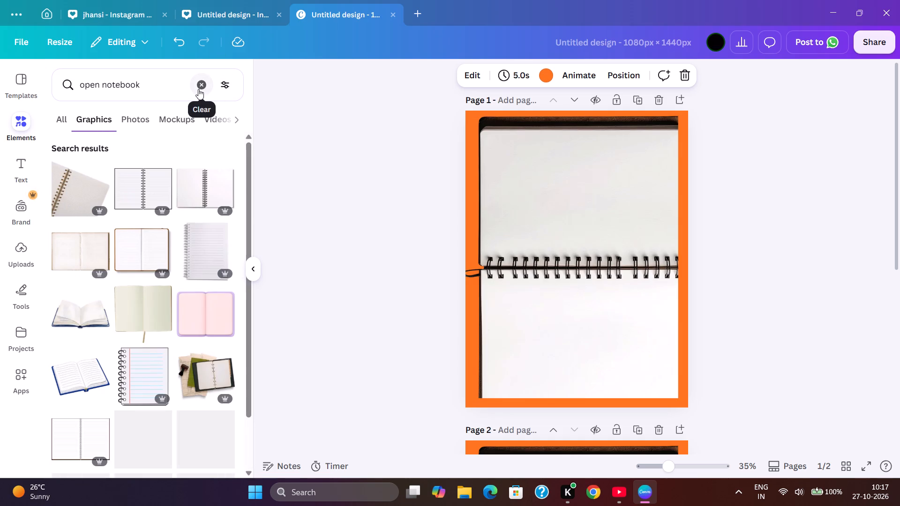
{"action": "left_click", "coordinate": [198, 89]}
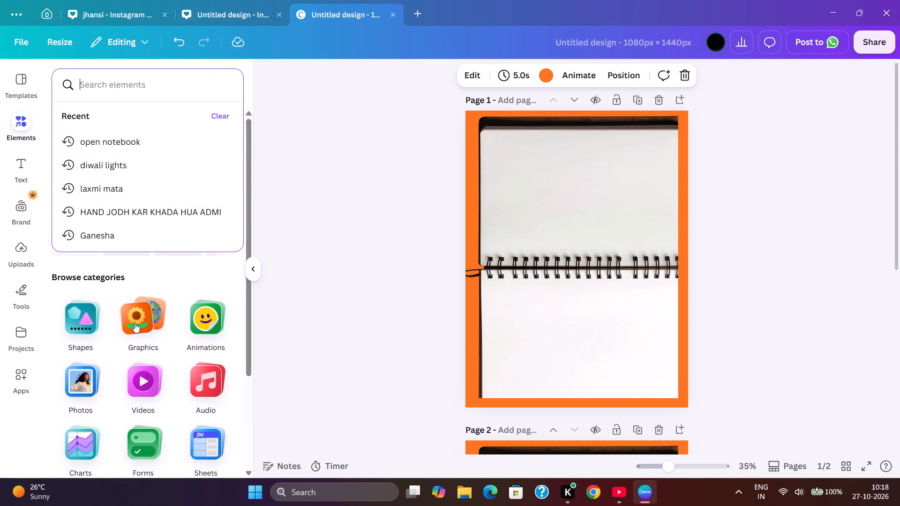
{"action": "scroll", "coordinate": [74, 389], "scroll_direction": "down", "scroll_amount": 1}
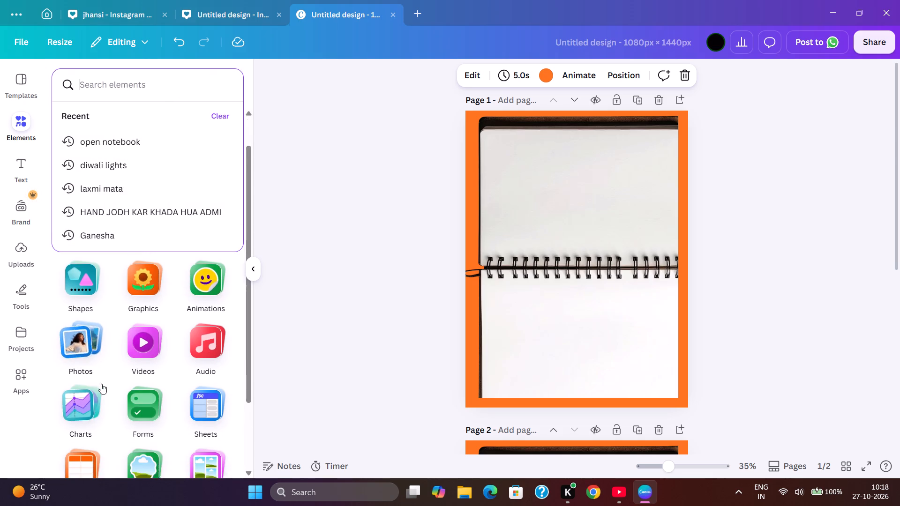
{"action": "scroll", "coordinate": [101, 384], "scroll_direction": "down", "scroll_amount": 1}
{"action": "scroll", "coordinate": [150, 350], "scroll_direction": "down", "scroll_amount": 1}
{"action": "left_click", "coordinate": [78, 277]}
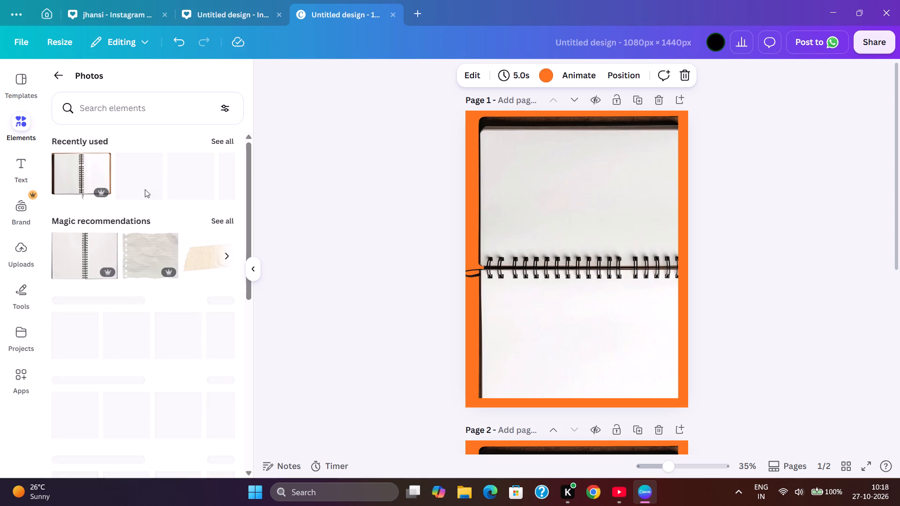
{"action": "scroll", "coordinate": [14, 404], "scroll_direction": "down", "scroll_amount": 4}
{"action": "scroll", "coordinate": [172, 357], "scroll_direction": "down", "scroll_amount": 5}
{"action": "scroll", "coordinate": [215, 209], "scroll_direction": "down", "scroll_amount": 2}
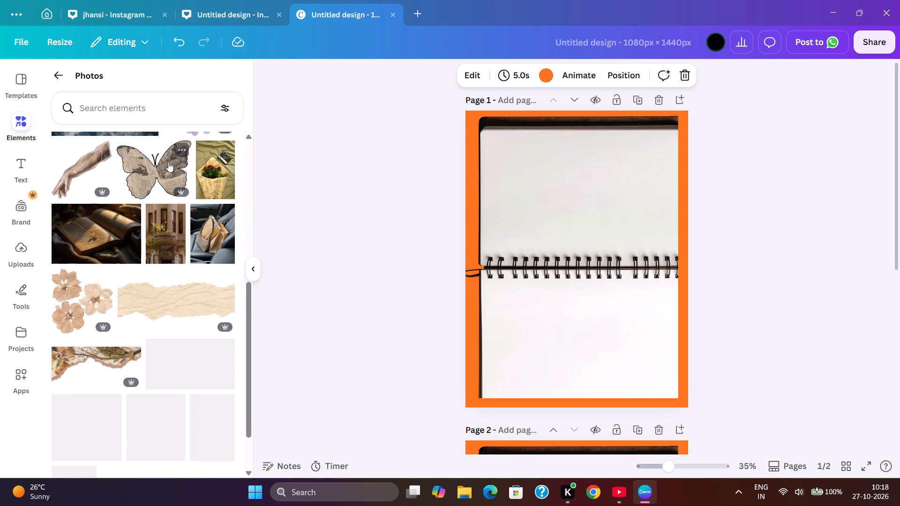
{"action": "scroll", "coordinate": [155, 237], "scroll_direction": "down", "scroll_amount": 6}
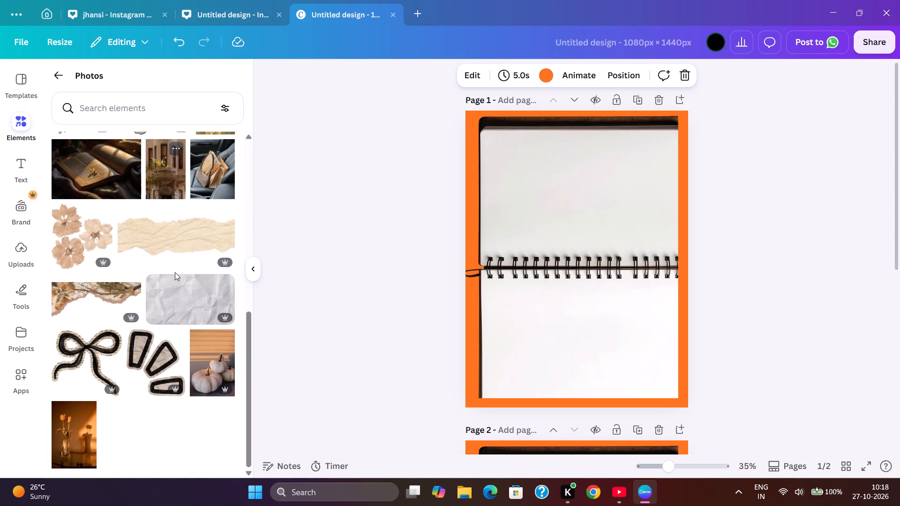
{"action": "scroll", "coordinate": [175, 272], "scroll_direction": "up", "scroll_amount": 7}
Search the photos for "diwali" and insert the photo of a plate of sweets with lit diyas and petals on page 1.
{"action": "left_click", "coordinate": [126, 108]}
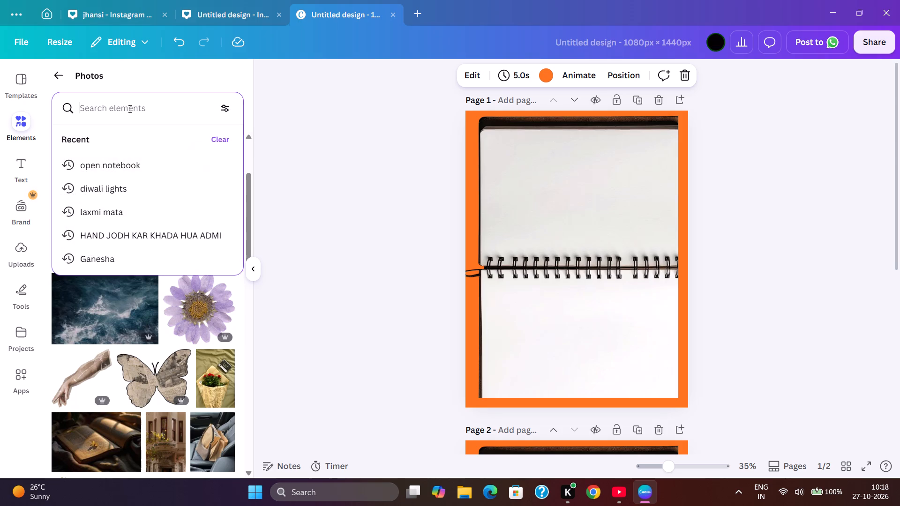
{"action": "type", "text": "diwali"}
{"action": "key", "text": "Return"}
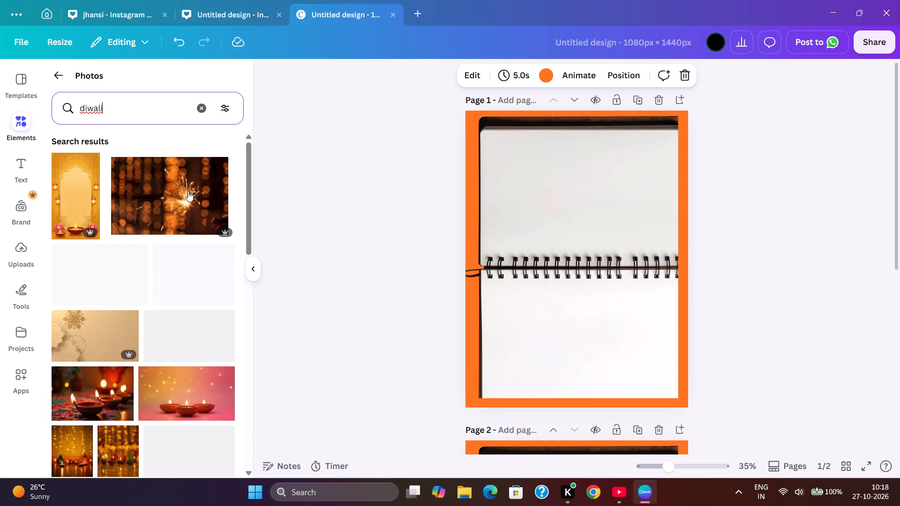
{"action": "scroll", "coordinate": [172, 272], "scroll_direction": "down", "scroll_amount": 3}
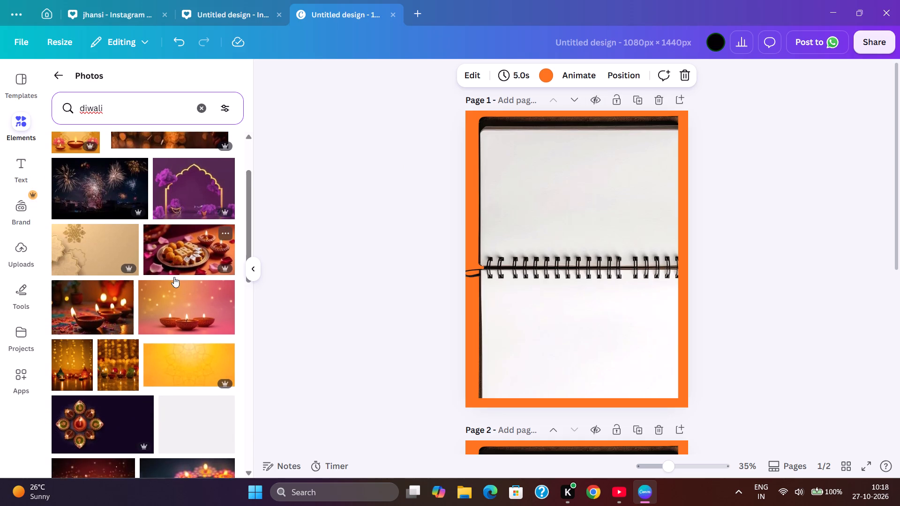
{"action": "left_click", "coordinate": [188, 227]}
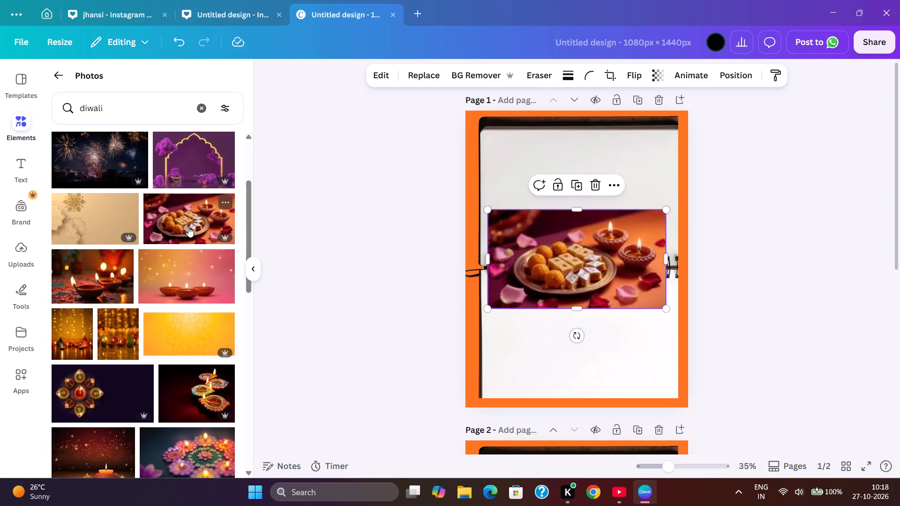
Move the sweets-and-diyas photo onto the upper notebook sheet of page 1 and enlarge it to about 950 px wide to fill the sheet.
{"action": "left_click_drag", "start_coordinate": [581, 271], "coordinate": [603, 208]}
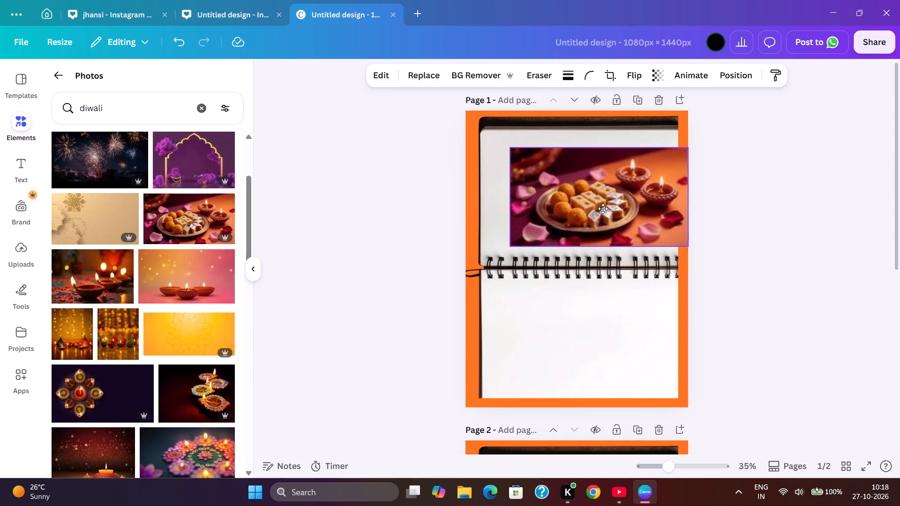
{"action": "left_click_drag", "start_coordinate": [603, 208], "coordinate": [582, 204]}
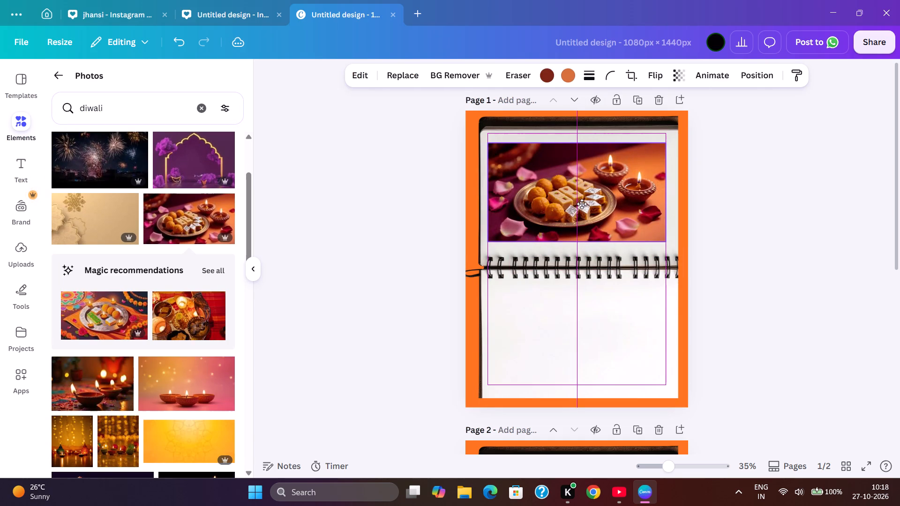
{"action": "left_click_drag", "start_coordinate": [582, 204], "coordinate": [584, 201]}
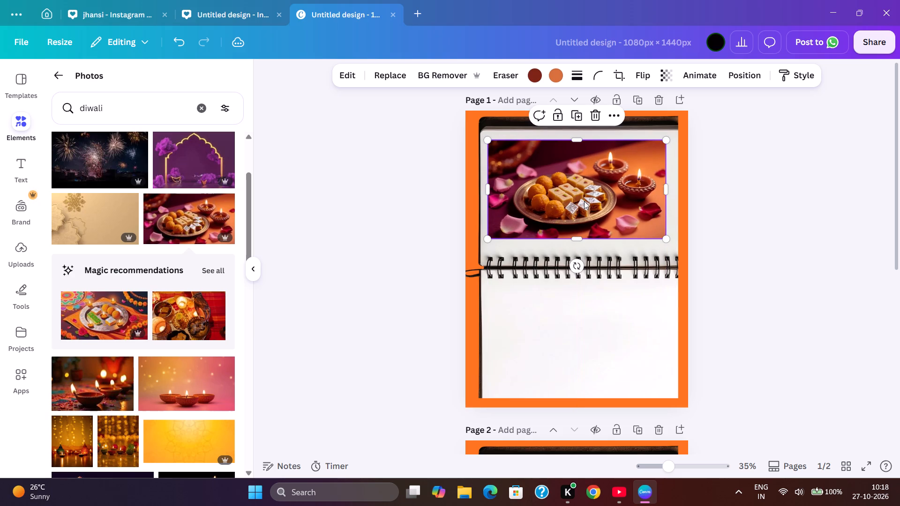
{"action": "left_click_drag", "start_coordinate": [487, 141], "coordinate": [486, 137]}
{"action": "left_click_drag", "start_coordinate": [486, 137], "coordinate": [485, 131]}
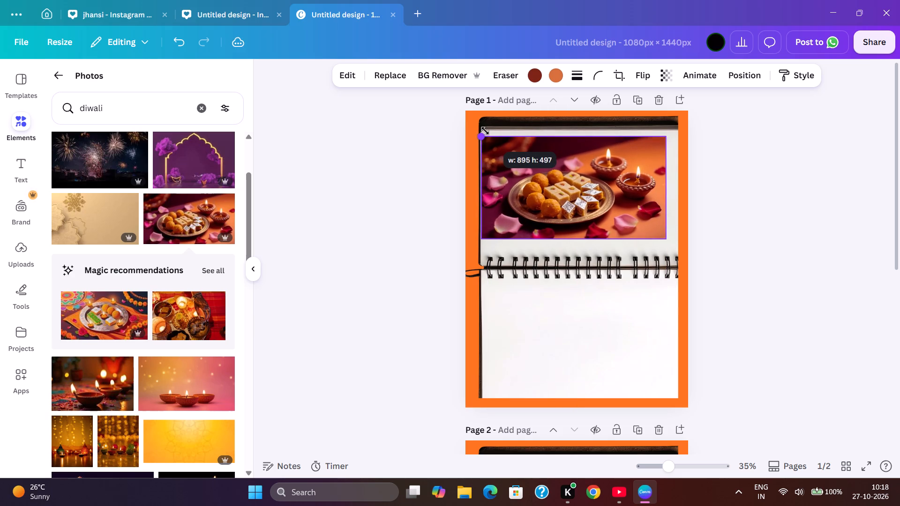
{"action": "left_click_drag", "start_coordinate": [485, 131], "coordinate": [486, 131]}
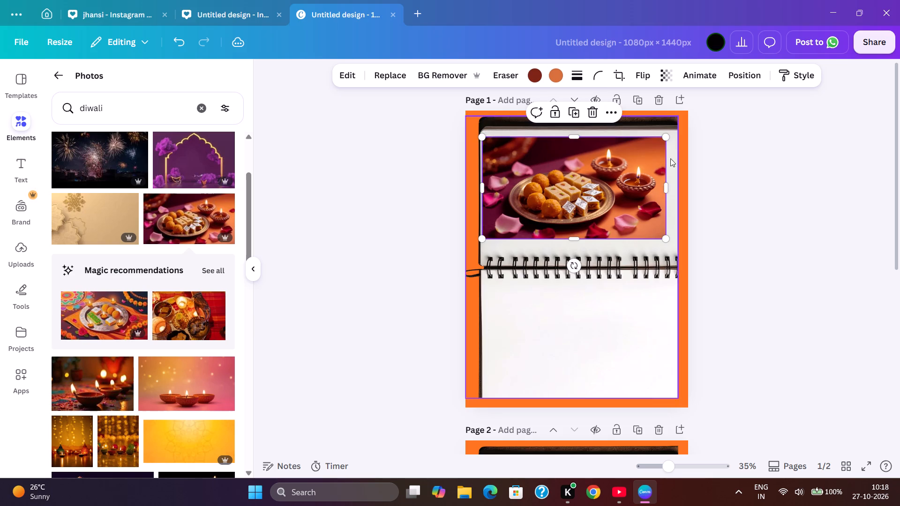
{"action": "left_click_drag", "start_coordinate": [664, 186], "coordinate": [673, 185]}
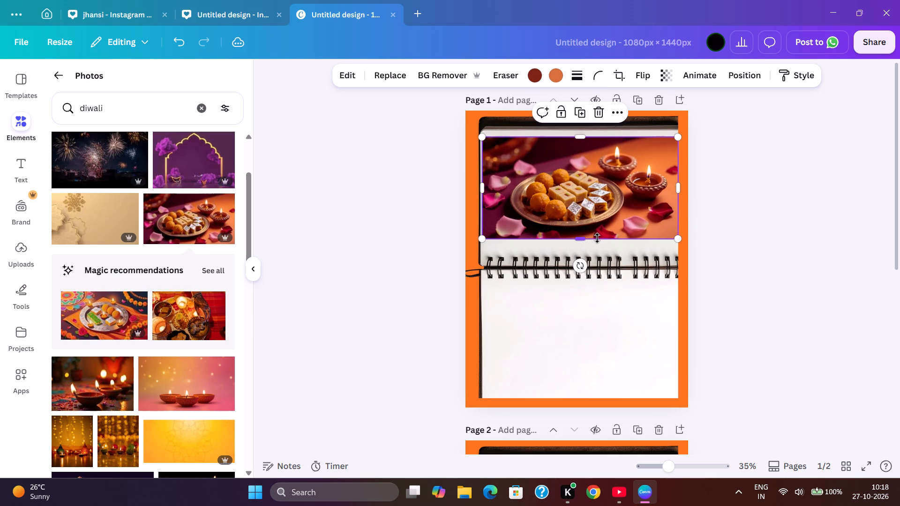
{"action": "left_click_drag", "start_coordinate": [580, 238], "coordinate": [582, 243]}
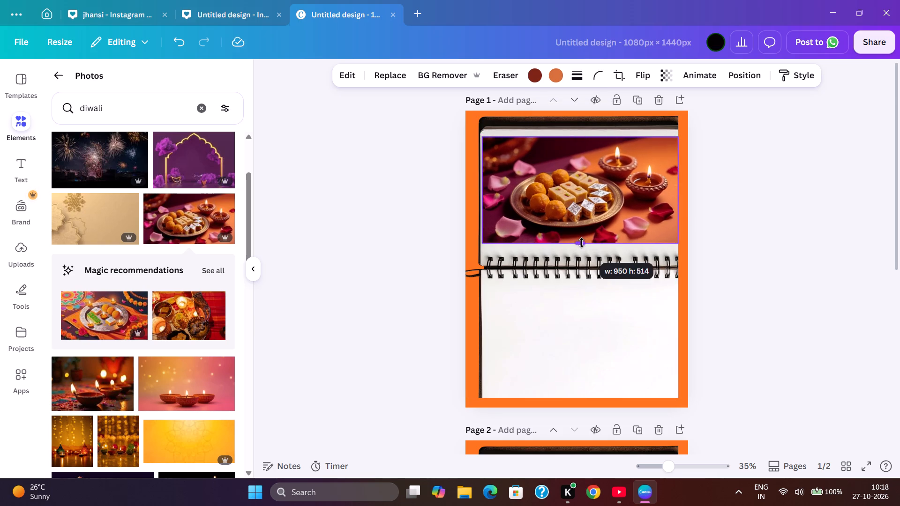
{"action": "left_click_drag", "start_coordinate": [582, 243], "coordinate": [582, 245]}
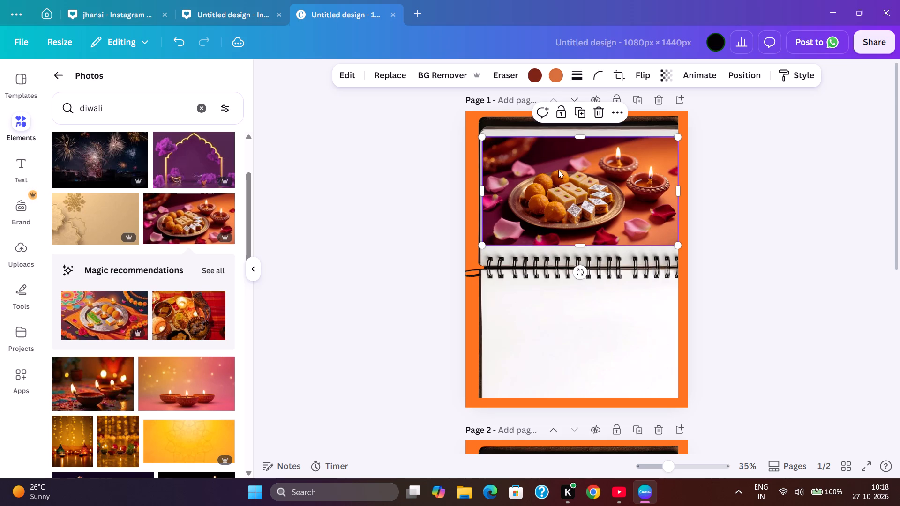
{"action": "left_click", "coordinate": [558, 170]}
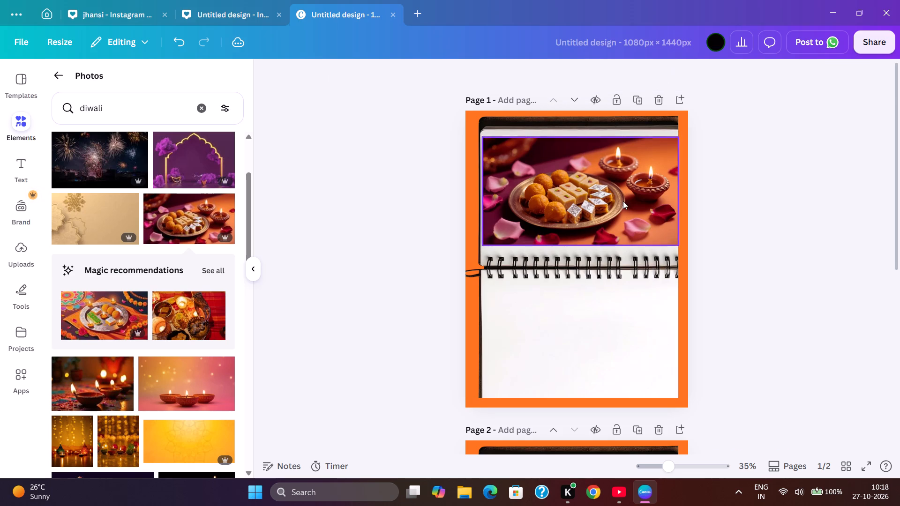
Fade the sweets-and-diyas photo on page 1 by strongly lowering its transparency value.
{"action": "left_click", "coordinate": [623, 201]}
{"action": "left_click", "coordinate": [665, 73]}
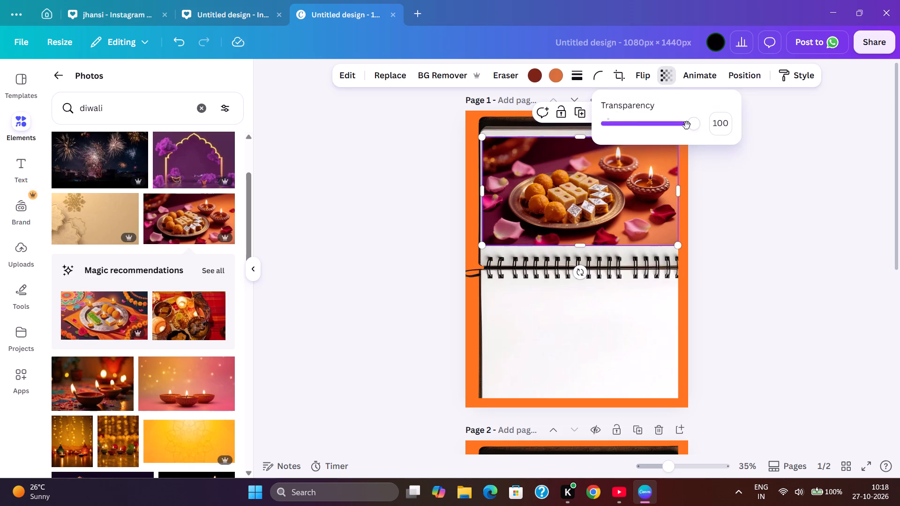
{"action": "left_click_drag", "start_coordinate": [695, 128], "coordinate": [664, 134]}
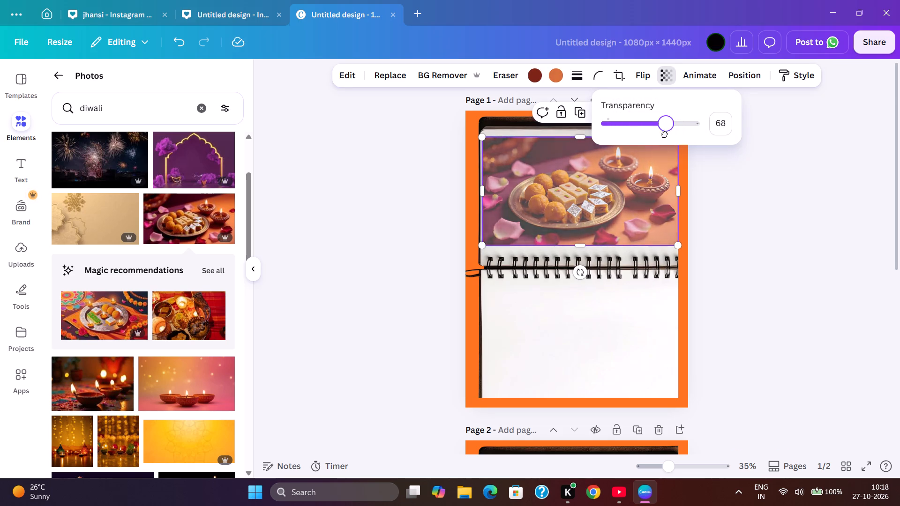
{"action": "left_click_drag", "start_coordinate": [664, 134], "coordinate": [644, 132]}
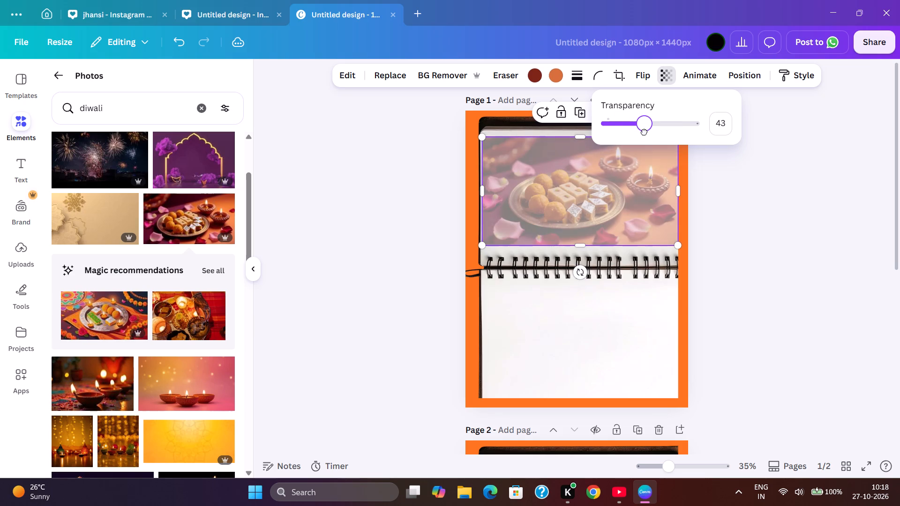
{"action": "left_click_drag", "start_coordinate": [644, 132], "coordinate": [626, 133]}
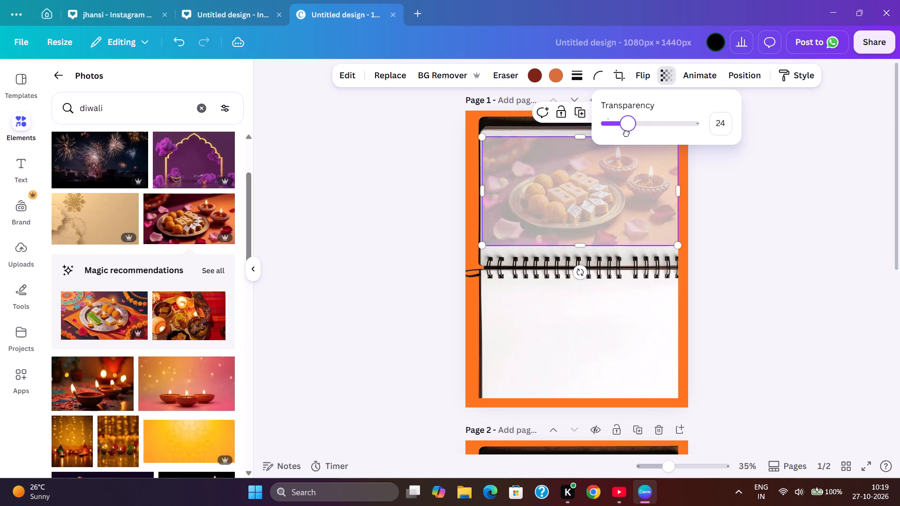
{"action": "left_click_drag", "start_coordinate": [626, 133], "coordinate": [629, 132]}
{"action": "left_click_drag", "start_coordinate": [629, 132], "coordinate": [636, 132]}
Copy the visual style of the sweets-and-diyas photo and apply it to the notebook image on page 2.
{"action": "left_click", "coordinate": [804, 76]}
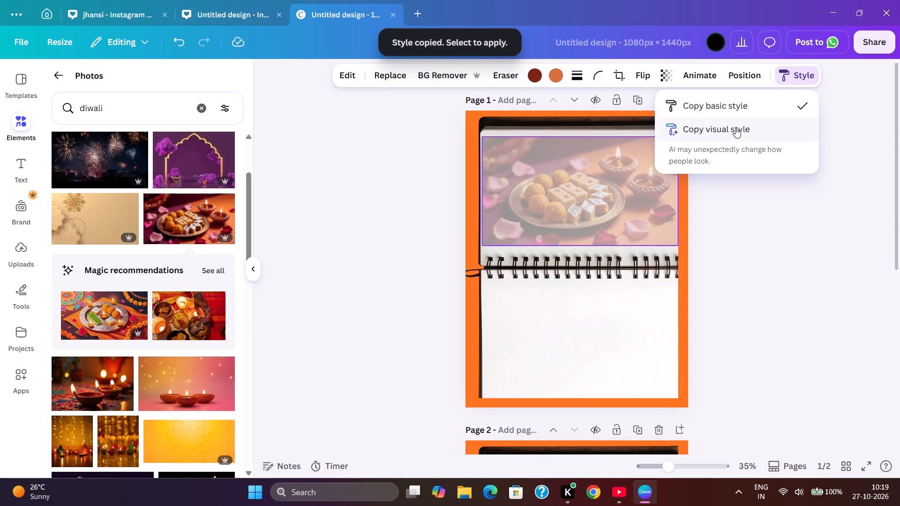
{"action": "left_click", "coordinate": [735, 127]}
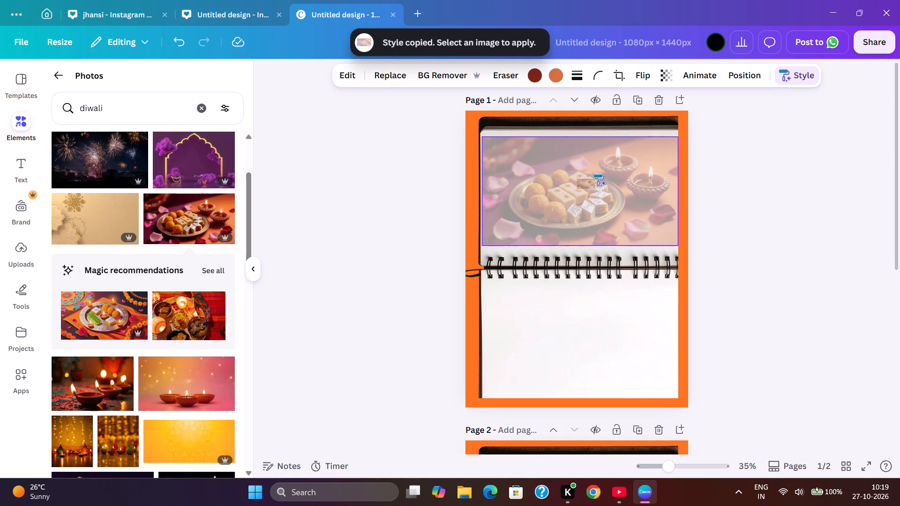
{"action": "scroll", "coordinate": [574, 349], "scroll_direction": "down", "scroll_amount": 3}
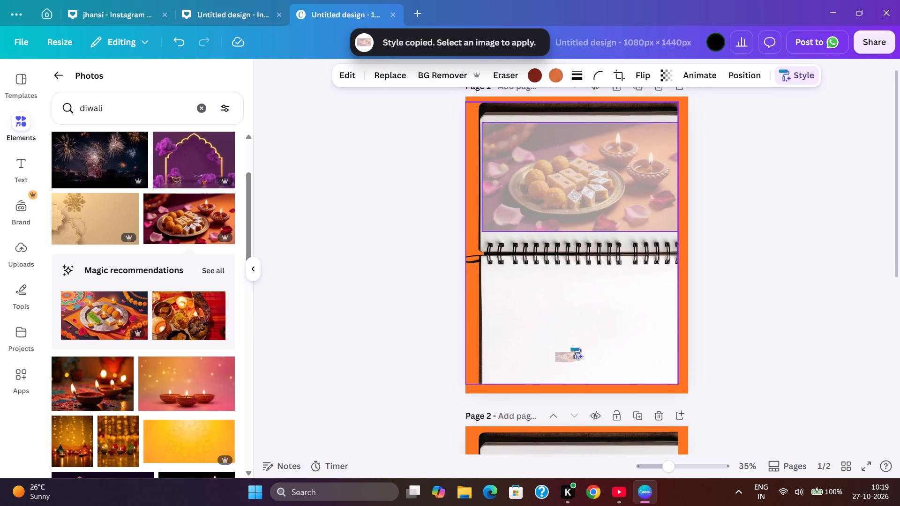
{"action": "scroll", "coordinate": [575, 348], "scroll_direction": "down", "scroll_amount": 2}
{"action": "left_click", "coordinate": [577, 310]}
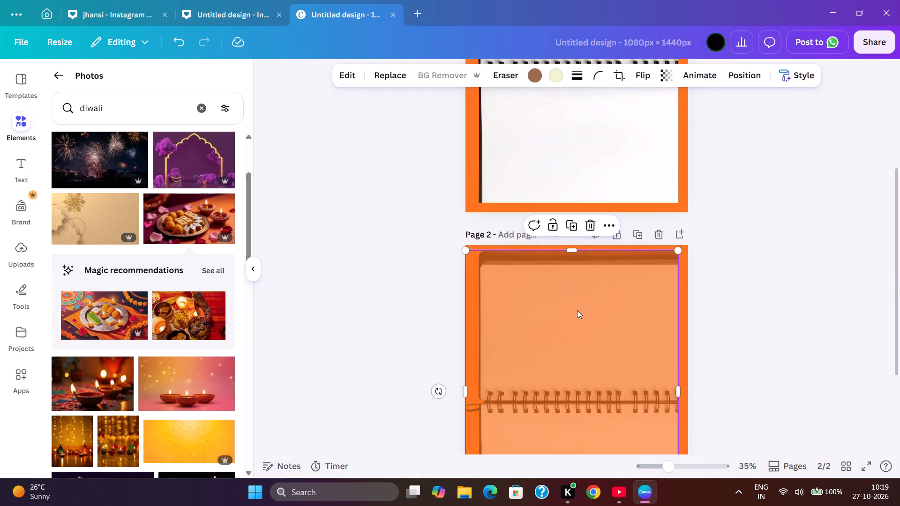
{"action": "scroll", "coordinate": [577, 310], "scroll_direction": "down", "scroll_amount": 4}
{"action": "left_click", "coordinate": [584, 192]}
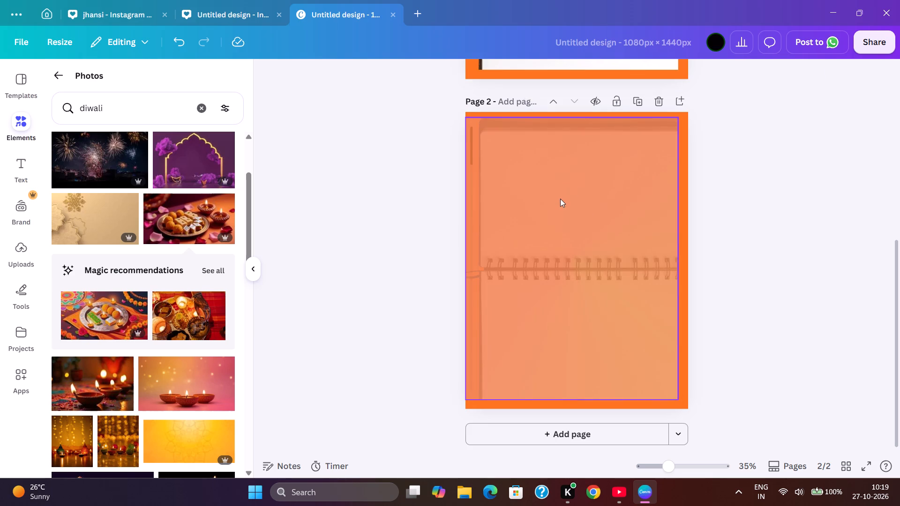
Set the transparency of the sweets-and-diyas photo on page 1 to 67.
{"action": "scroll", "coordinate": [560, 199], "scroll_direction": "up", "scroll_amount": 6}
{"action": "left_click", "coordinate": [565, 199]}
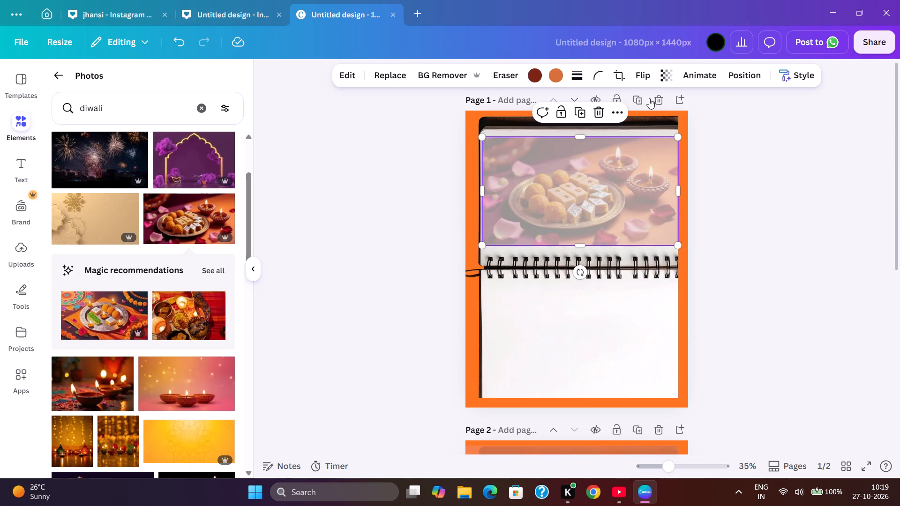
{"action": "left_click", "coordinate": [666, 74]}
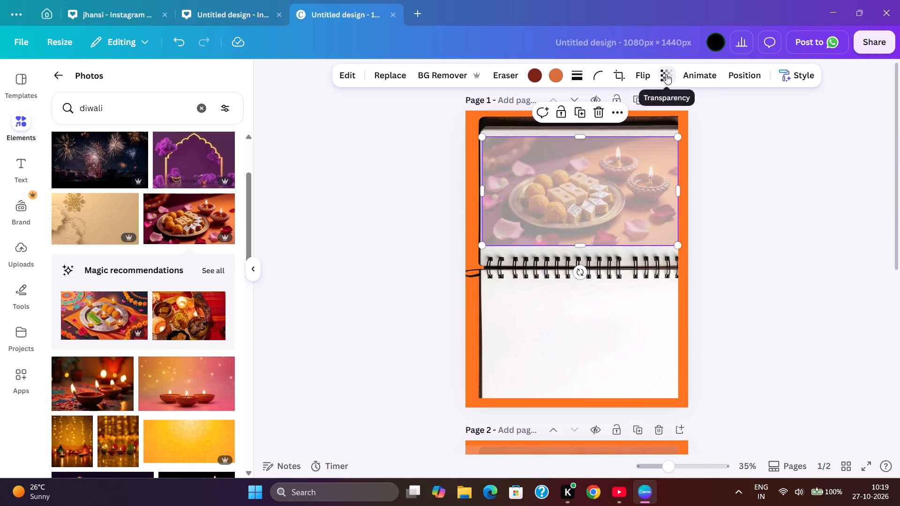
{"action": "left_click_drag", "start_coordinate": [636, 131], "coordinate": [661, 125]}
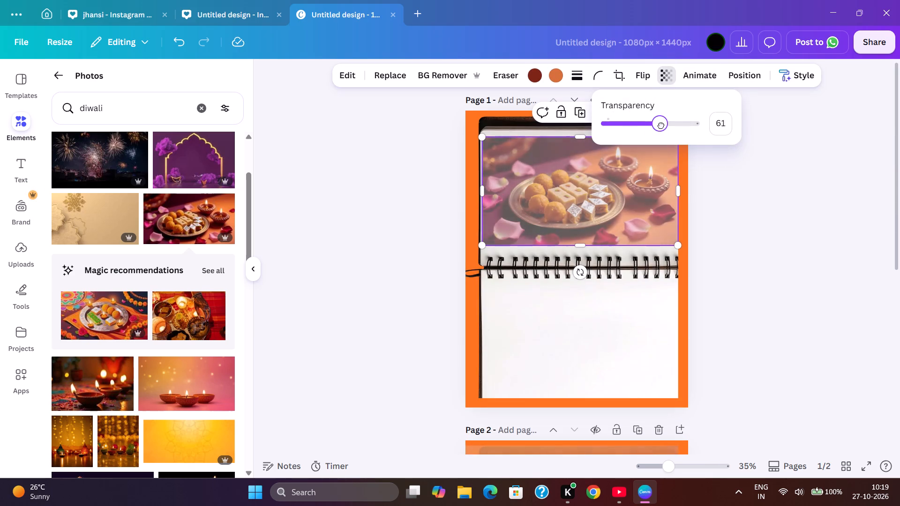
{"action": "left_click_drag", "start_coordinate": [661, 125], "coordinate": [666, 124]}
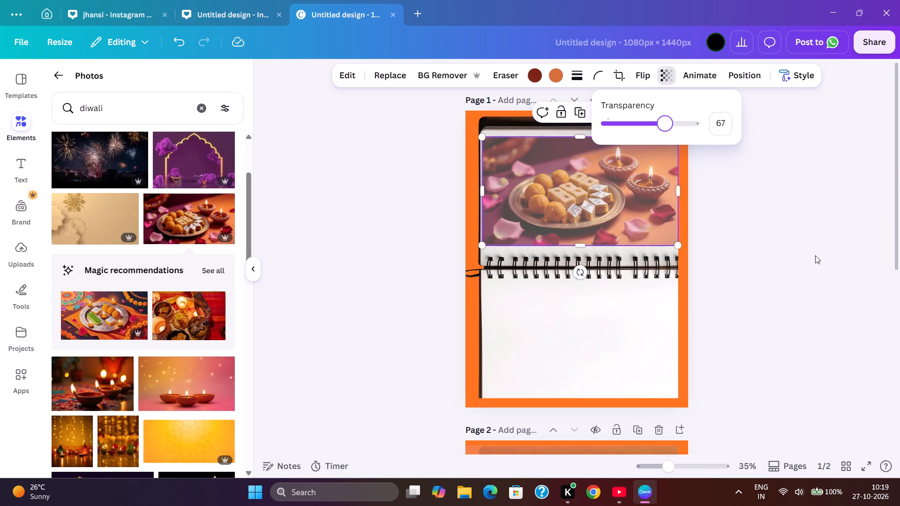
{"action": "left_click", "coordinate": [815, 255]}
Browse the available photo animations for the sweets-and-diyas photo, from the featured ones to the add-on effects.
{"action": "left_click", "coordinate": [698, 79]}
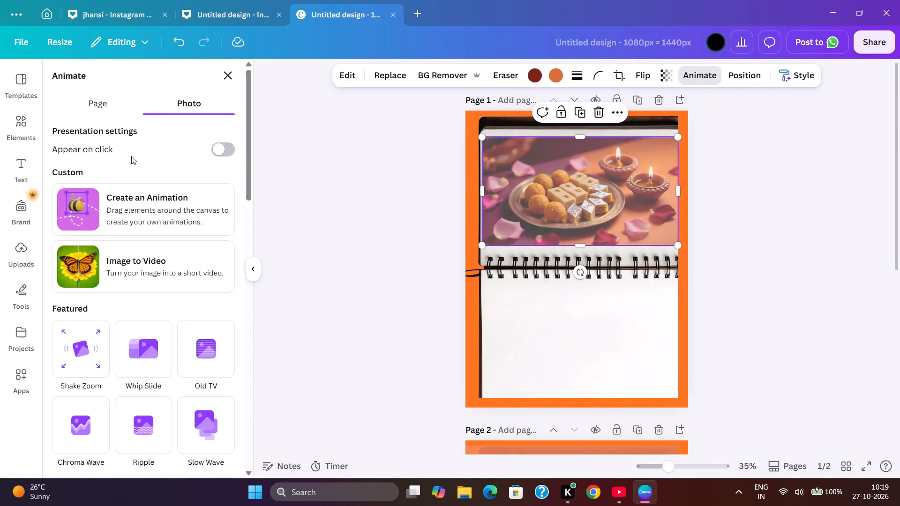
{"action": "scroll", "coordinate": [157, 228], "scroll_direction": "down", "scroll_amount": 3}
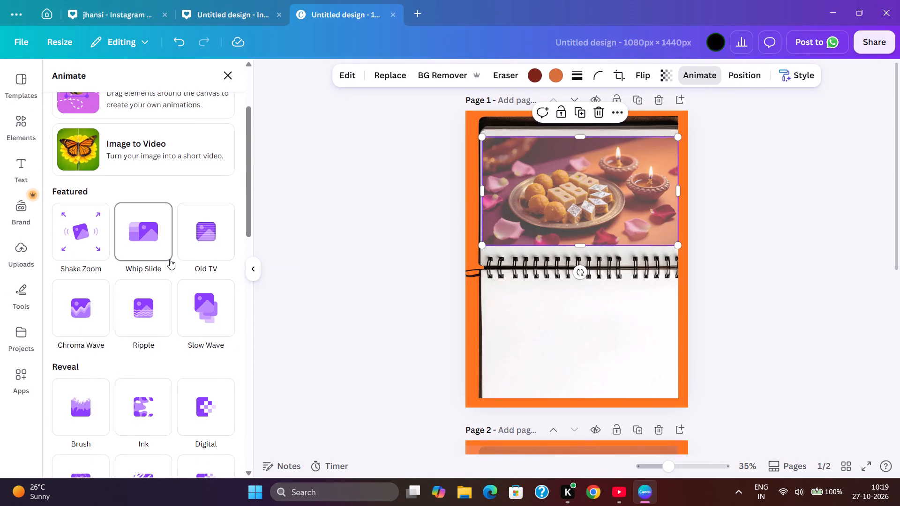
{"action": "scroll", "coordinate": [170, 259], "scroll_direction": "up", "scroll_amount": 6}
{"action": "scroll", "coordinate": [155, 204], "scroll_direction": "up", "scroll_amount": 3}
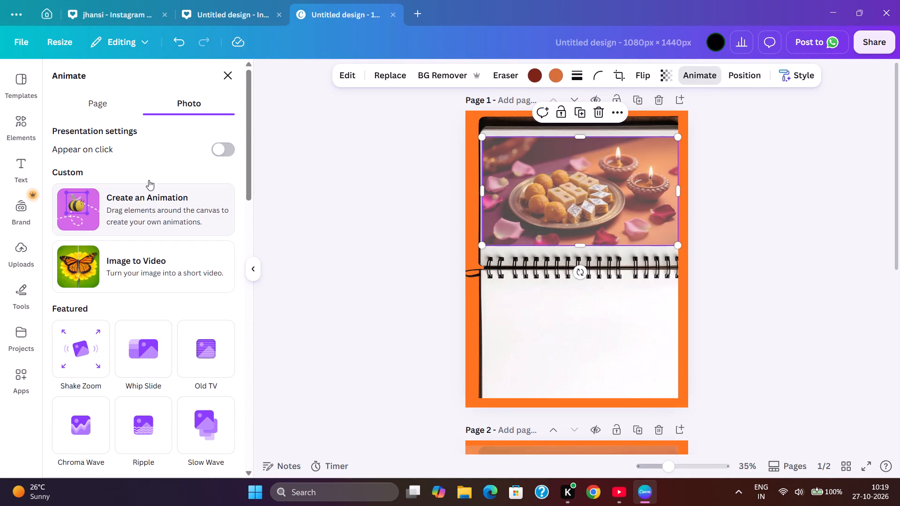
{"action": "scroll", "coordinate": [136, 138], "scroll_direction": "down", "scroll_amount": 8}
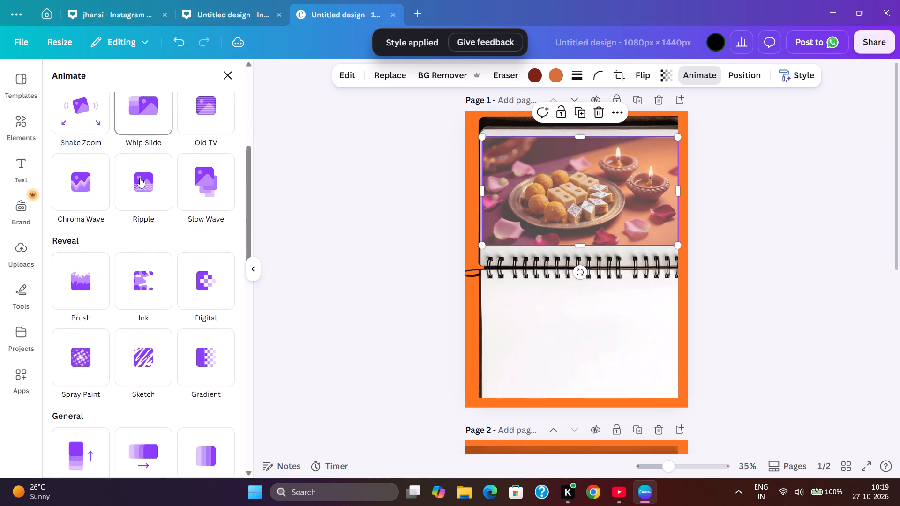
{"action": "scroll", "coordinate": [140, 178], "scroll_direction": "down", "scroll_amount": 5}
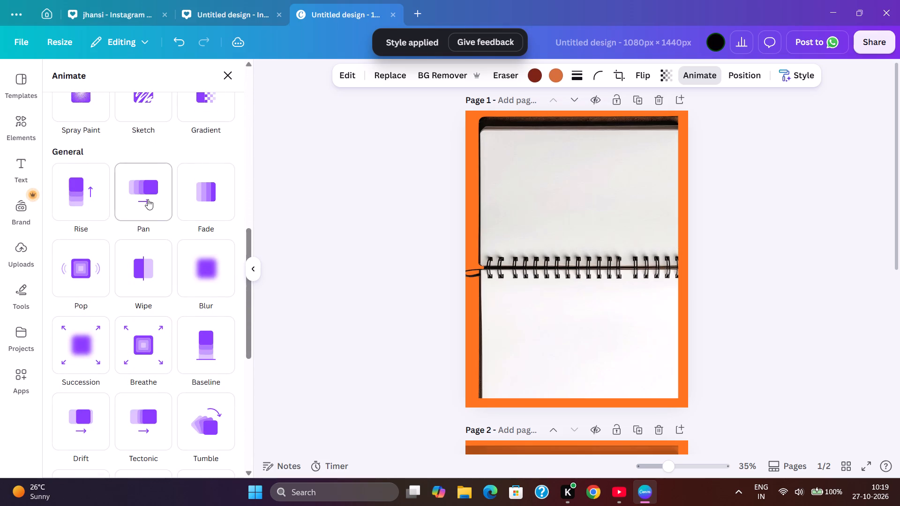
{"action": "scroll", "coordinate": [123, 304], "scroll_direction": "down", "scroll_amount": 6}
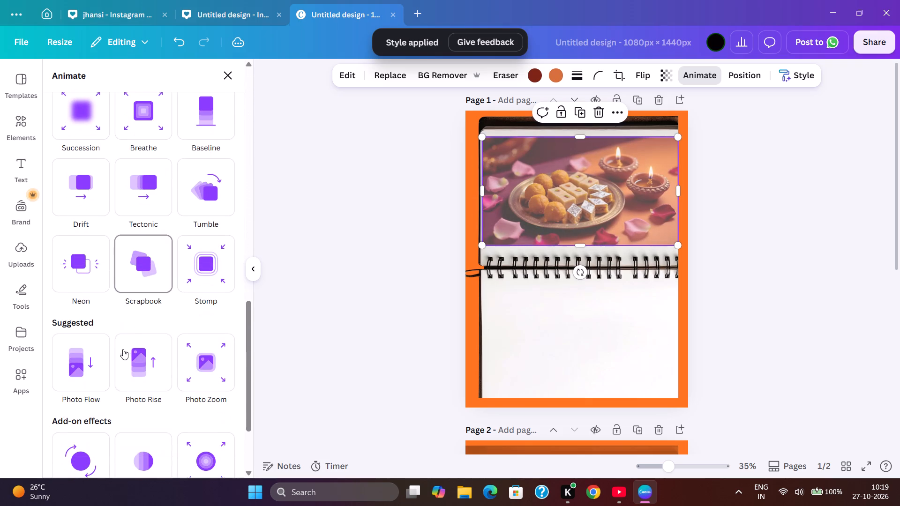
{"action": "scroll", "coordinate": [140, 327], "scroll_direction": "down", "scroll_amount": 5}
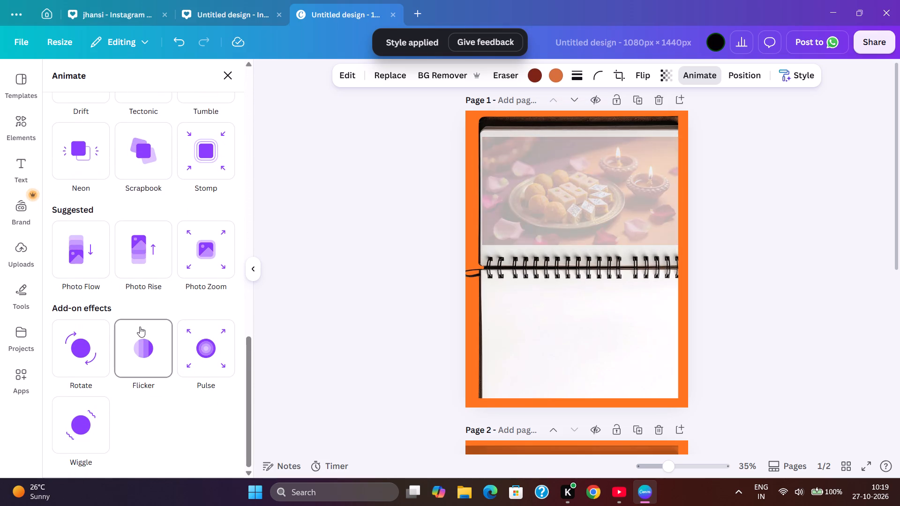
{"action": "scroll", "coordinate": [140, 327], "scroll_direction": "up", "scroll_amount": 6}
{"action": "scroll", "coordinate": [140, 327], "scroll_direction": "up", "scroll_amount": 20}
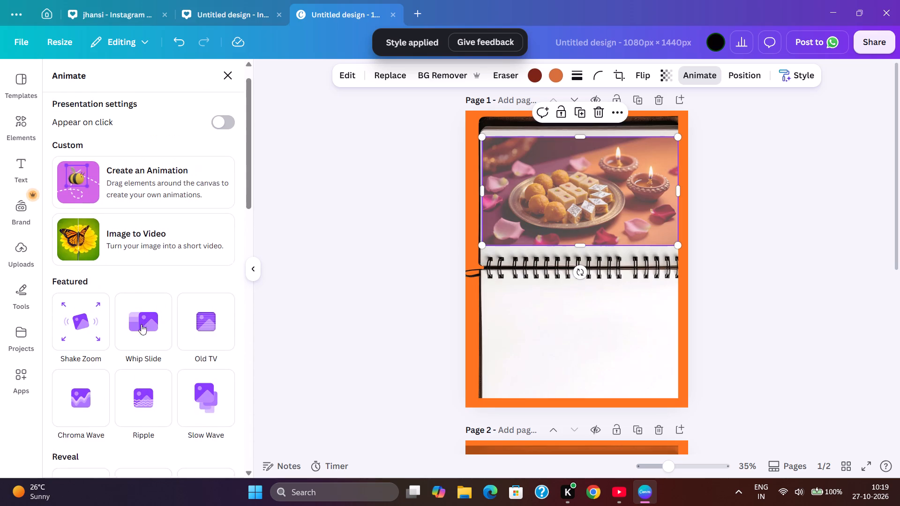
Browse the available page animations for page 1, from the featured styles to the general and suggested ones.
{"action": "left_click", "coordinate": [110, 111]}
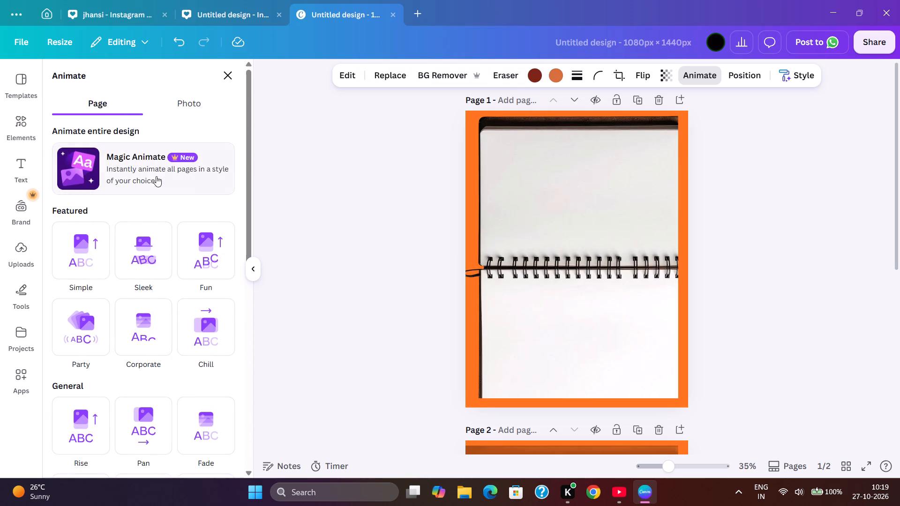
{"action": "scroll", "coordinate": [142, 207], "scroll_direction": "down", "scroll_amount": 5}
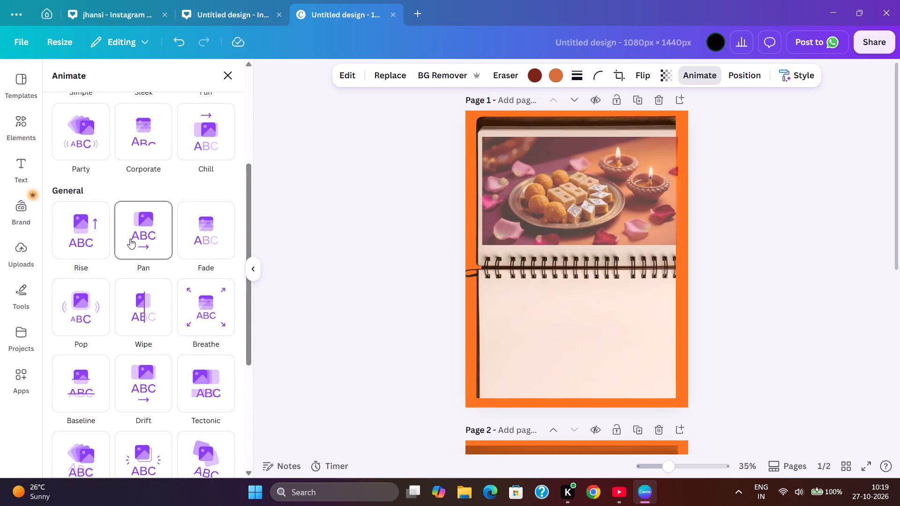
{"action": "scroll", "coordinate": [130, 238], "scroll_direction": "down", "scroll_amount": 6}
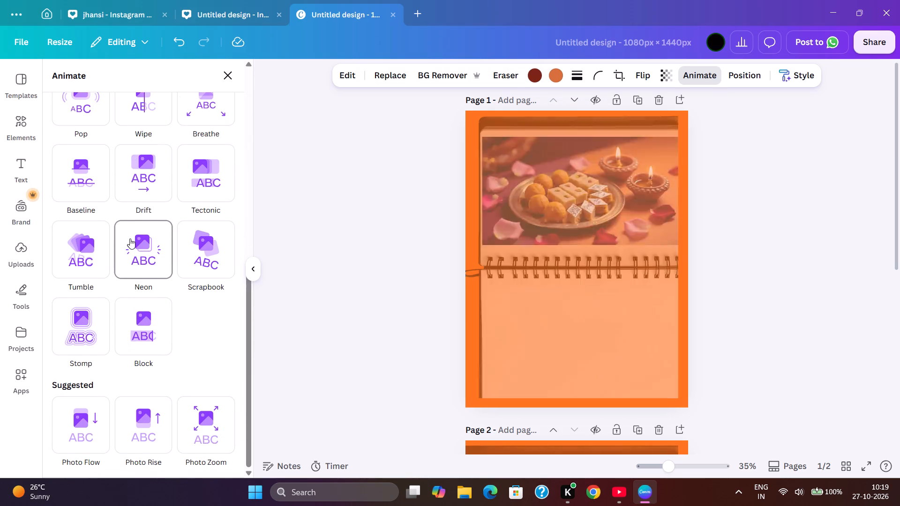
{"action": "scroll", "coordinate": [130, 238], "scroll_direction": "down", "scroll_amount": 4}
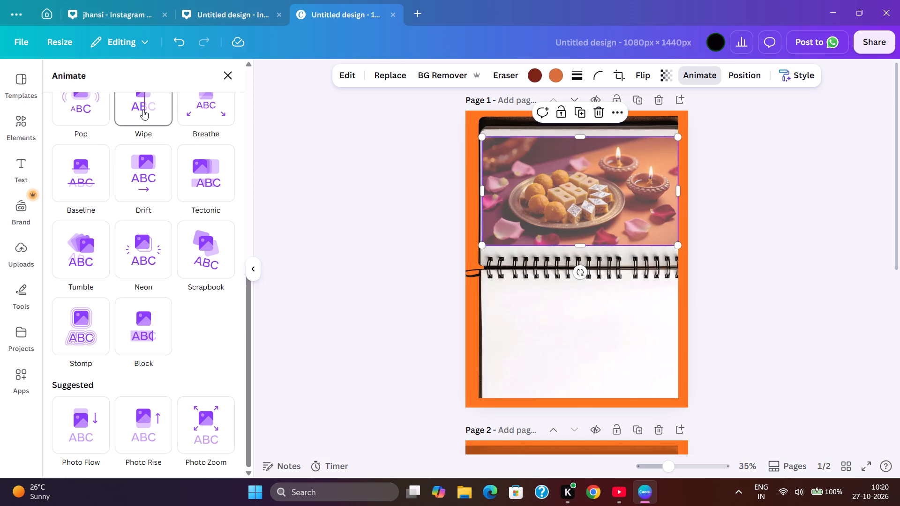
{"action": "scroll", "coordinate": [87, 108], "scroll_direction": "up", "scroll_amount": 5}
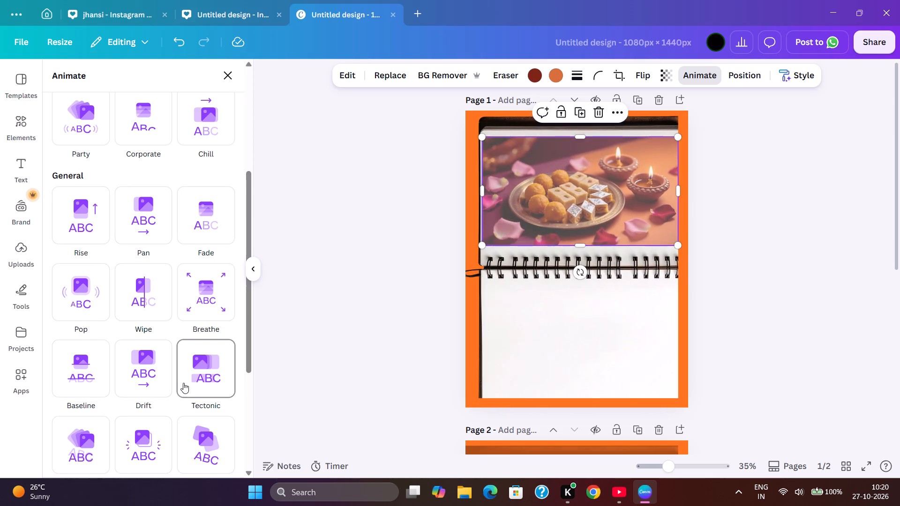
{"action": "scroll", "coordinate": [194, 381], "scroll_direction": "down", "scroll_amount": 3}
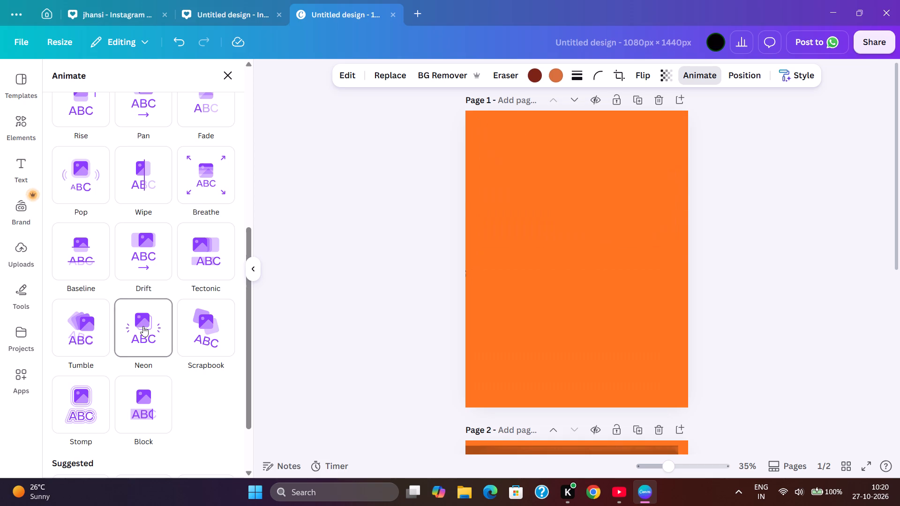
{"action": "scroll", "coordinate": [87, 324], "scroll_direction": "down", "scroll_amount": 5}
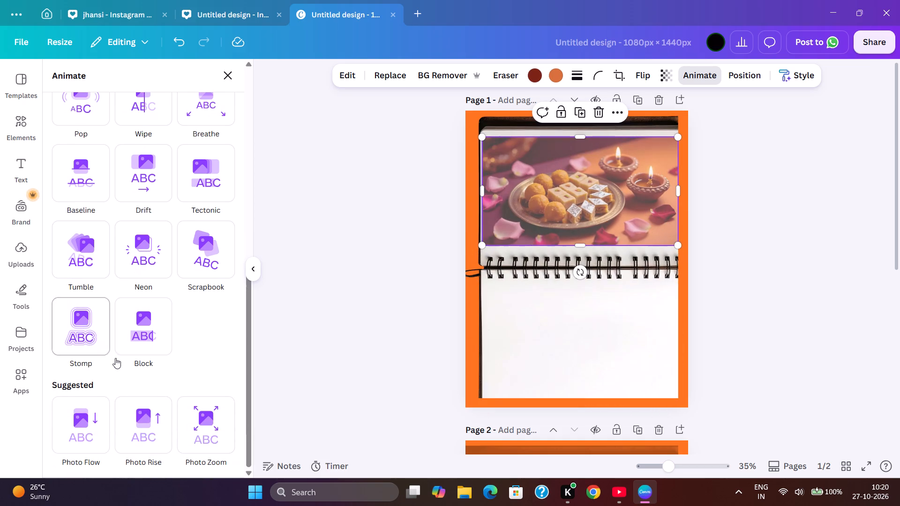
{"action": "scroll", "coordinate": [113, 397], "scroll_direction": "down", "scroll_amount": 4}
{"action": "scroll", "coordinate": [100, 366], "scroll_direction": "up", "scroll_amount": 6}
{"action": "scroll", "coordinate": [96, 314], "scroll_direction": "up", "scroll_amount": 10}
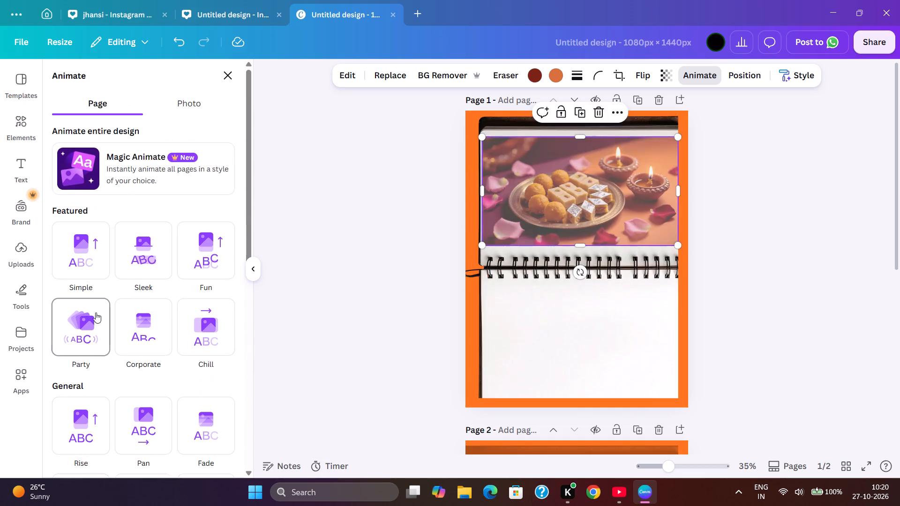
{"action": "scroll", "coordinate": [96, 313], "scroll_direction": "up", "scroll_amount": 1}
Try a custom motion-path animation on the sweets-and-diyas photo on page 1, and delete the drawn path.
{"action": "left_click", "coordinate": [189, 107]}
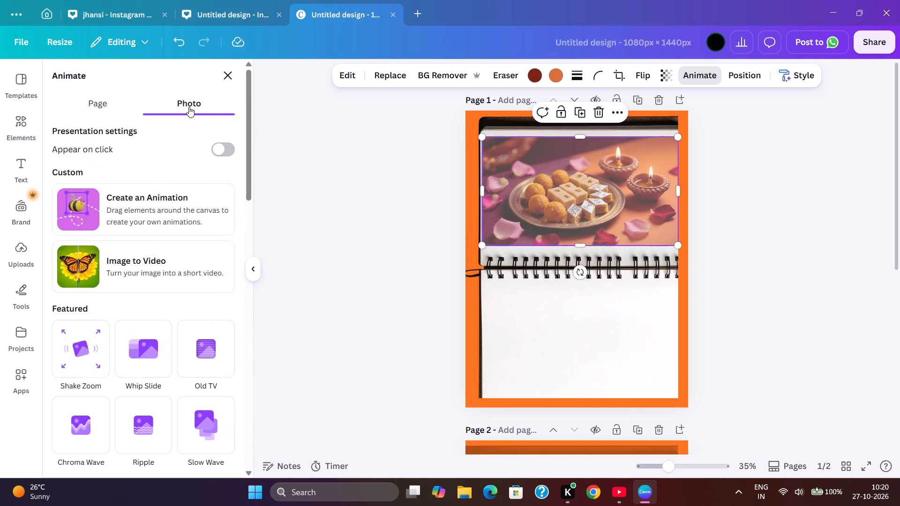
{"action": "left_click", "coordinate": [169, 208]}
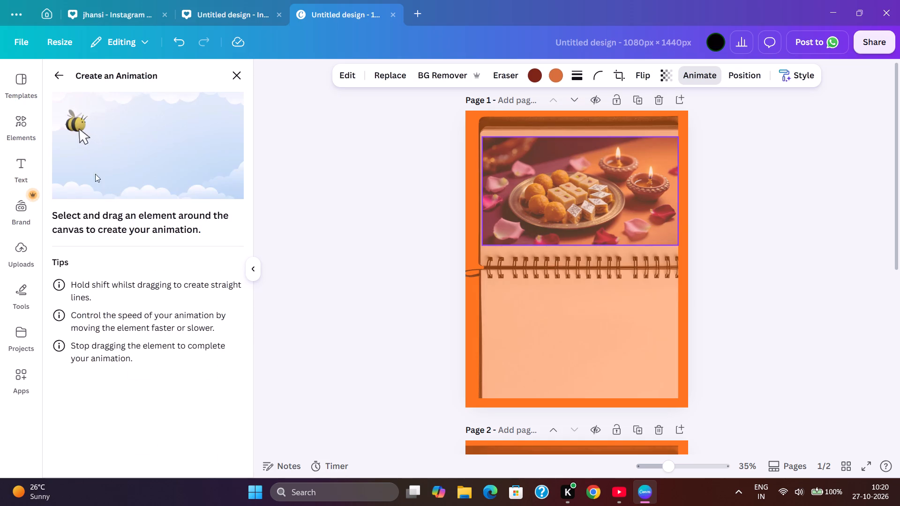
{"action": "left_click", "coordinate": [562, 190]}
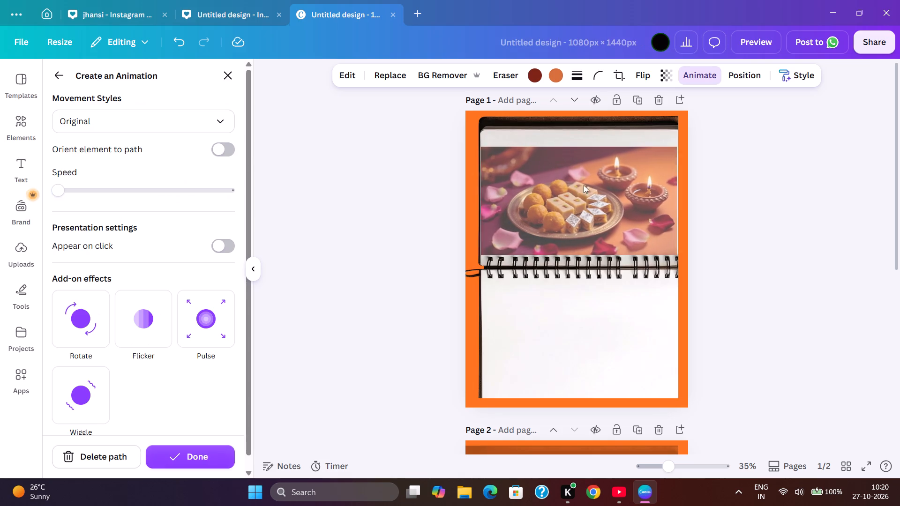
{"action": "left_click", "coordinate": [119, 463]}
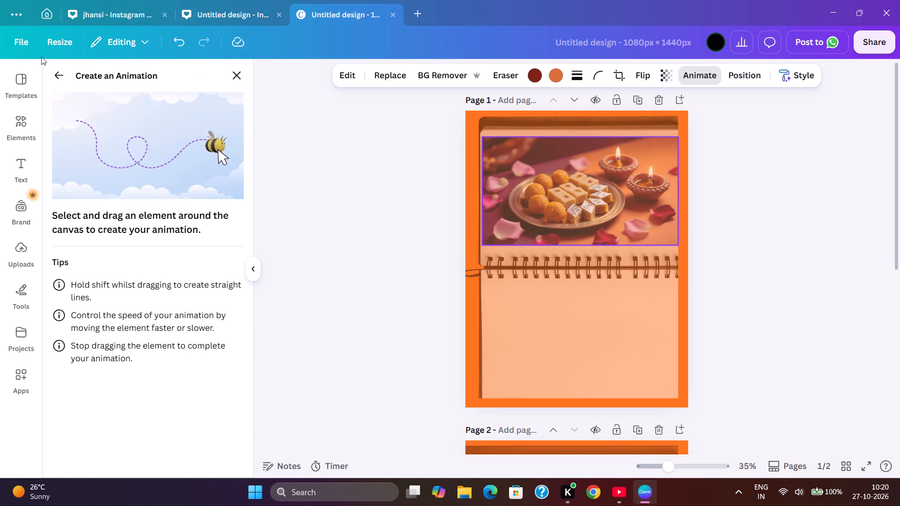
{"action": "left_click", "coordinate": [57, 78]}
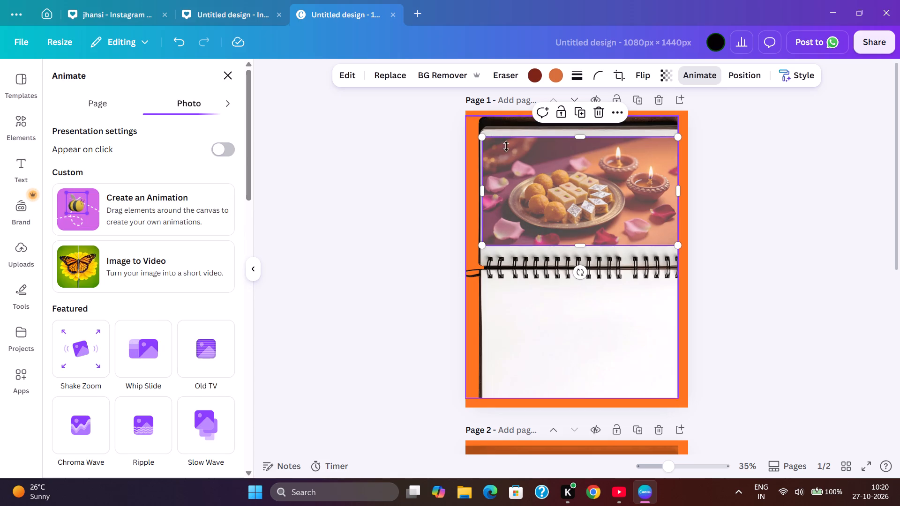
Look through the photo animations for the sweets-and-diyas photo, from the reveal styles to the add-on effects.
{"action": "scroll", "coordinate": [134, 228], "scroll_direction": "down", "scroll_amount": 10}
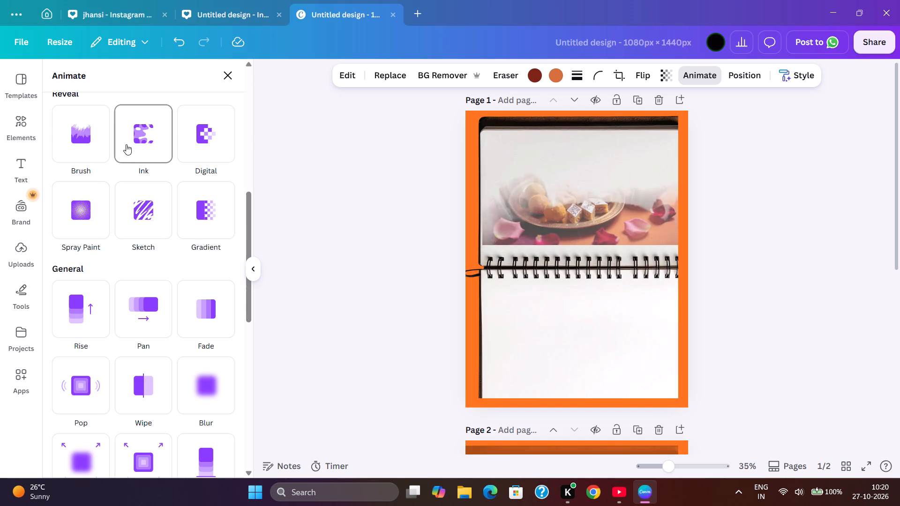
{"action": "scroll", "coordinate": [99, 291], "scroll_direction": "down", "scroll_amount": 2}
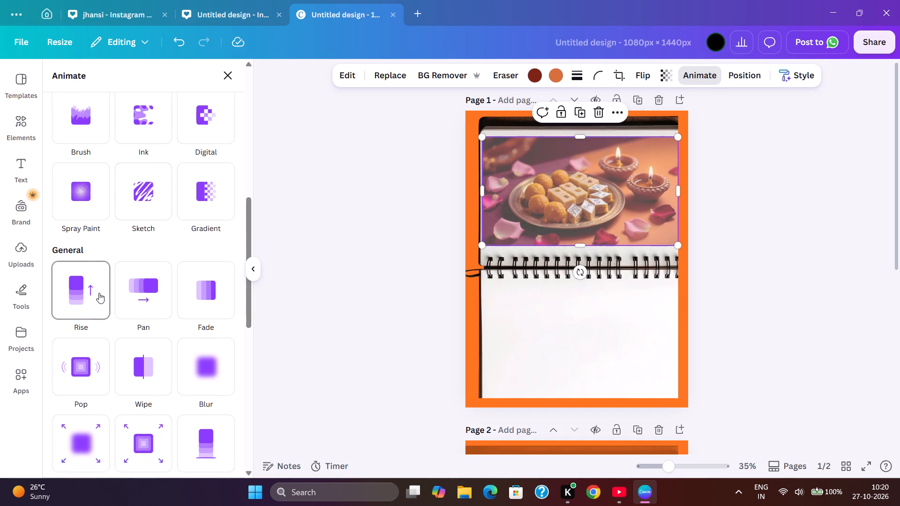
{"action": "scroll", "coordinate": [99, 293], "scroll_direction": "down", "scroll_amount": 3}
{"action": "scroll", "coordinate": [151, 316], "scroll_direction": "down", "scroll_amount": 4}
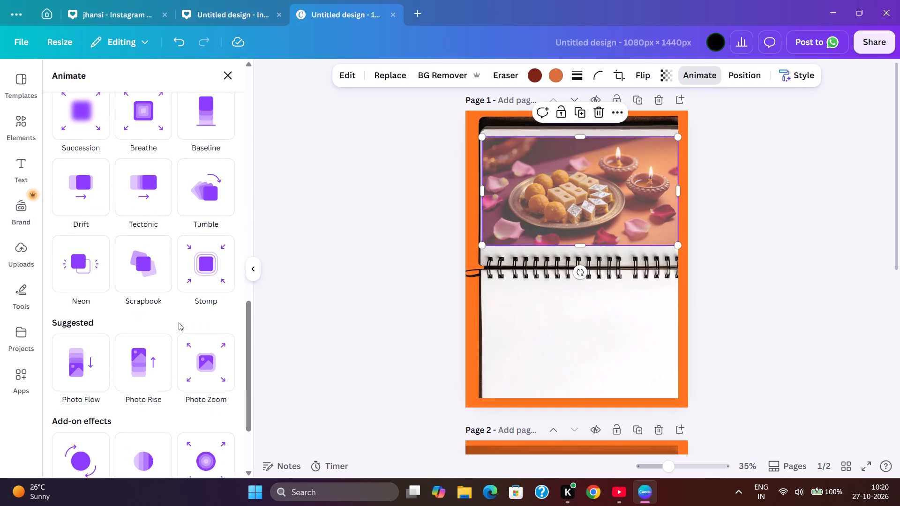
{"action": "scroll", "coordinate": [205, 286], "scroll_direction": "down", "scroll_amount": 5}
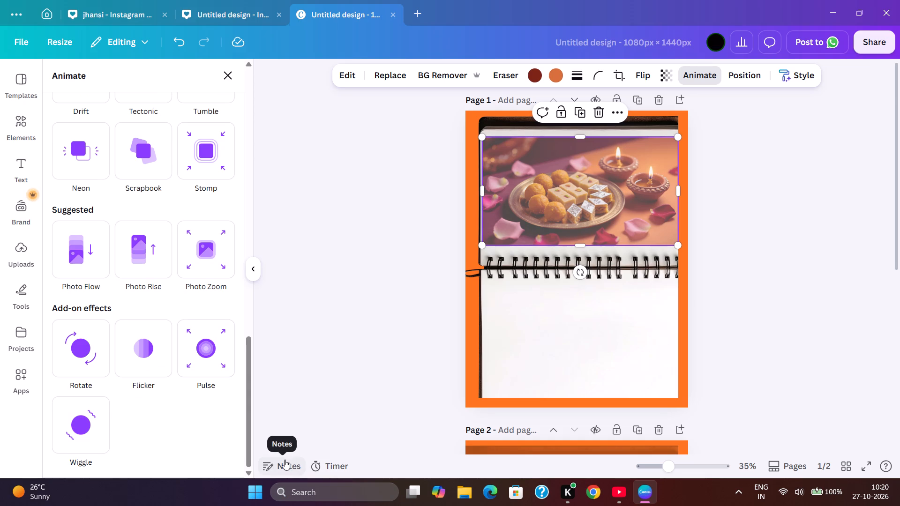
Show the page thumbnails and add a Chop transition between page 1 and page 2.
{"action": "left_click", "coordinate": [846, 469]}
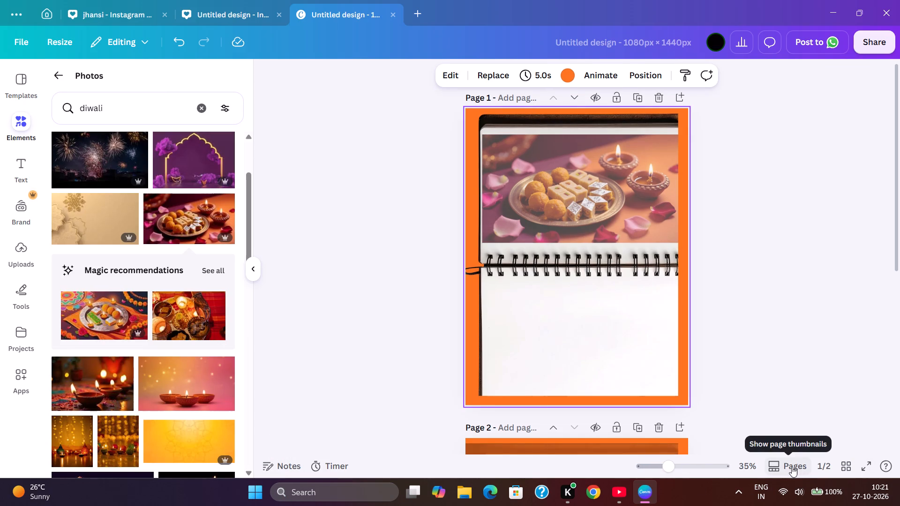
{"action": "left_click", "coordinate": [774, 467]}
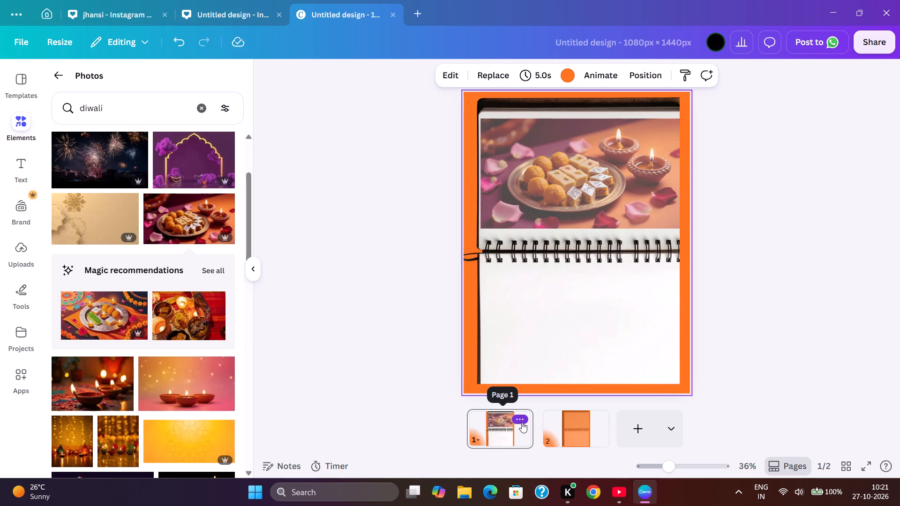
{"action": "left_click", "coordinate": [522, 422]}
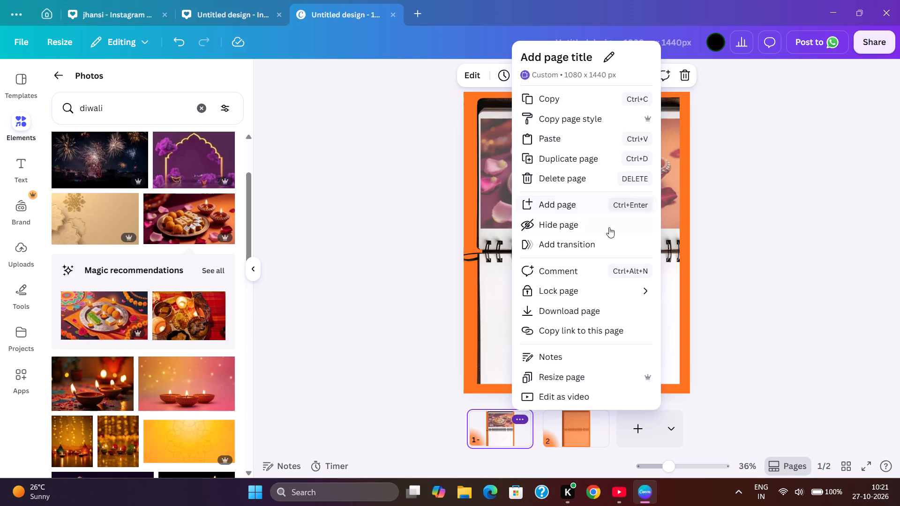
{"action": "left_click", "coordinate": [604, 246]}
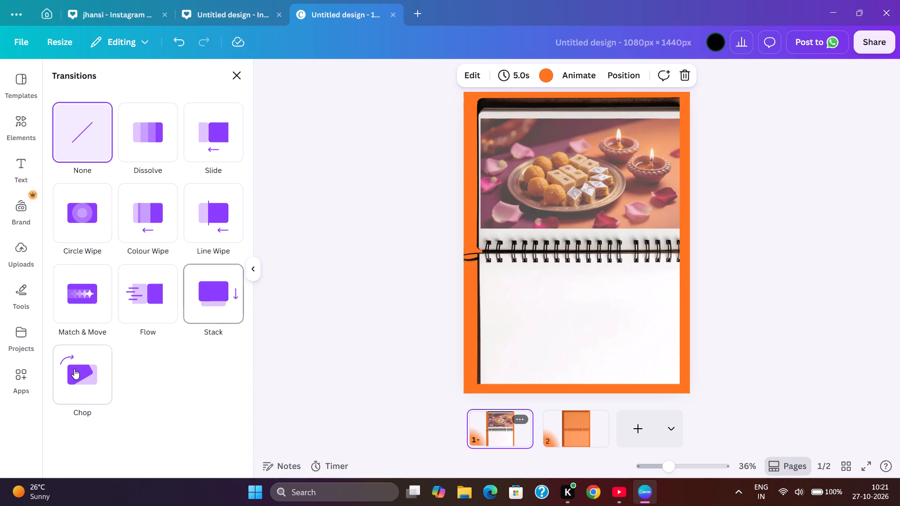
{"action": "left_click", "coordinate": [74, 369]}
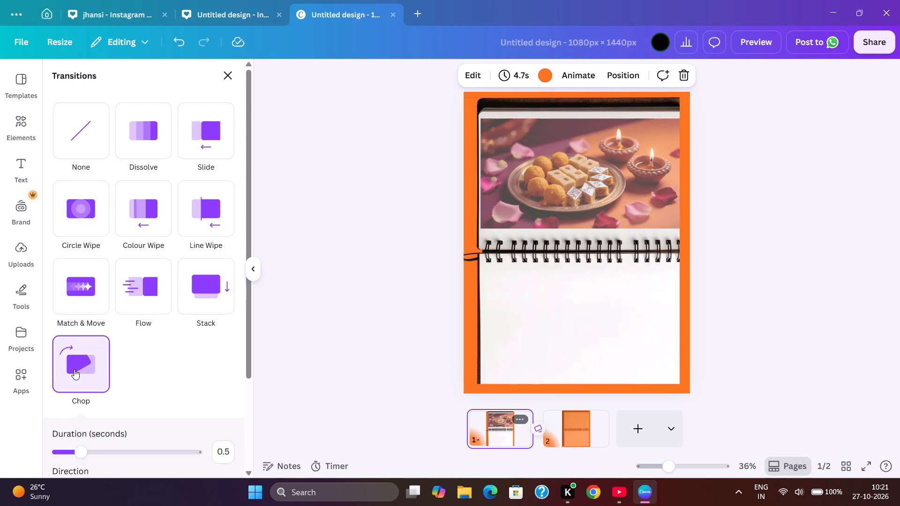
{"action": "scroll", "coordinate": [140, 386], "scroll_direction": "down", "scroll_amount": 5}
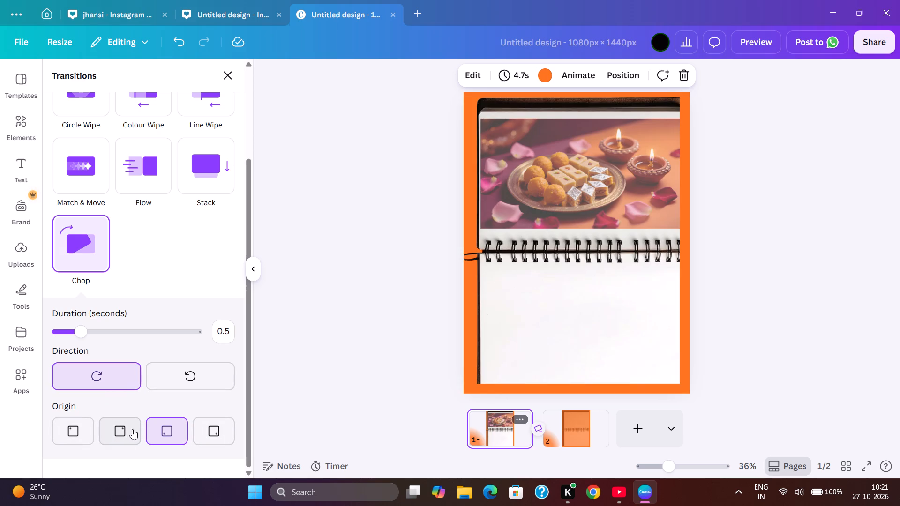
{"action": "scroll", "coordinate": [191, 406], "scroll_direction": "down", "scroll_amount": 5}
{"action": "left_click", "coordinate": [414, 302]}
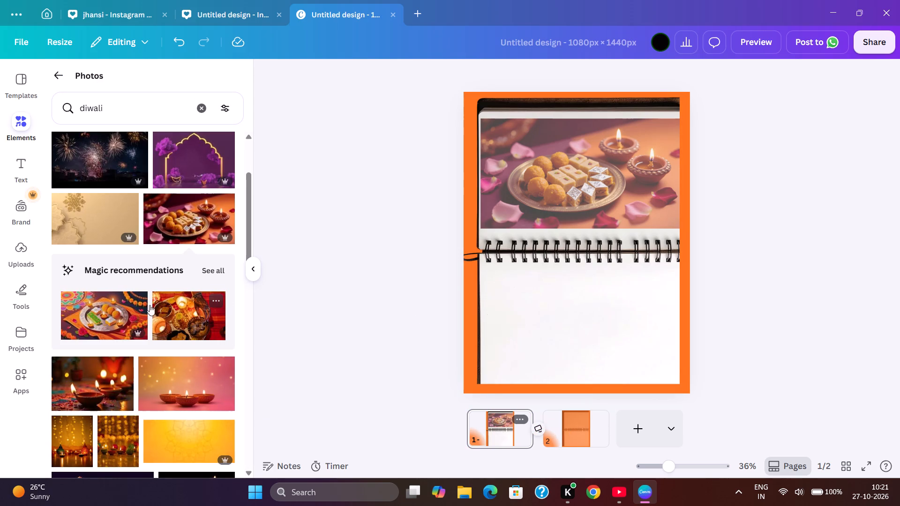
Delete the notebook image and the sweets-and-diyas photo from page 1, leaving only the orange background.
{"action": "right_click", "coordinate": [590, 199]}
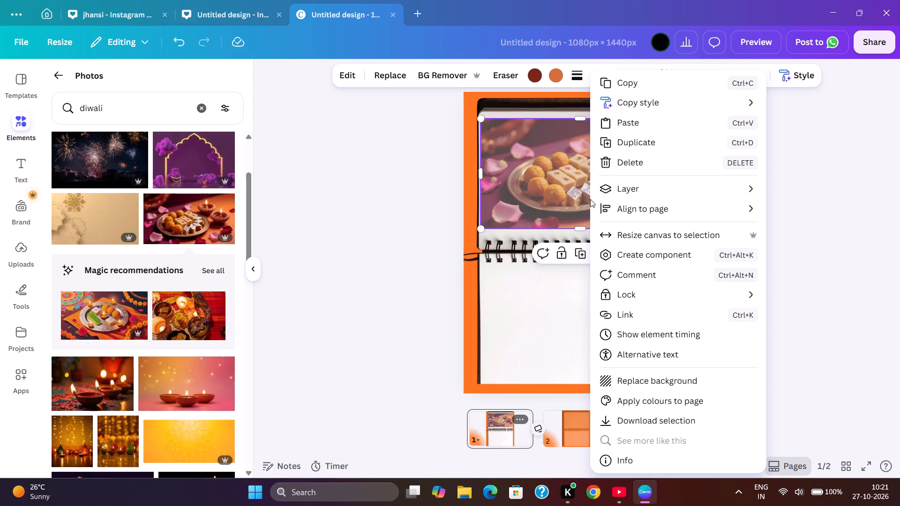
{"action": "left_click", "coordinate": [562, 301]}
{"action": "left_click", "coordinate": [553, 303]}
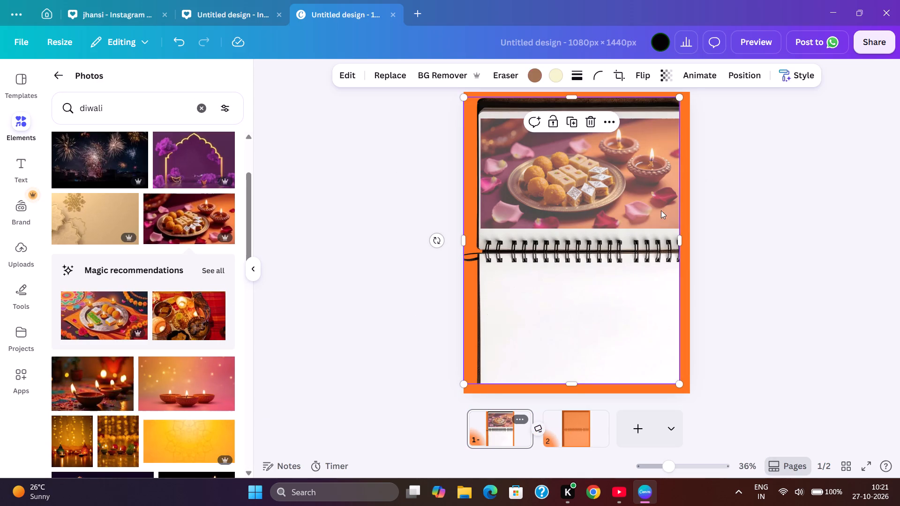
{"action": "left_click", "coordinate": [587, 125]}
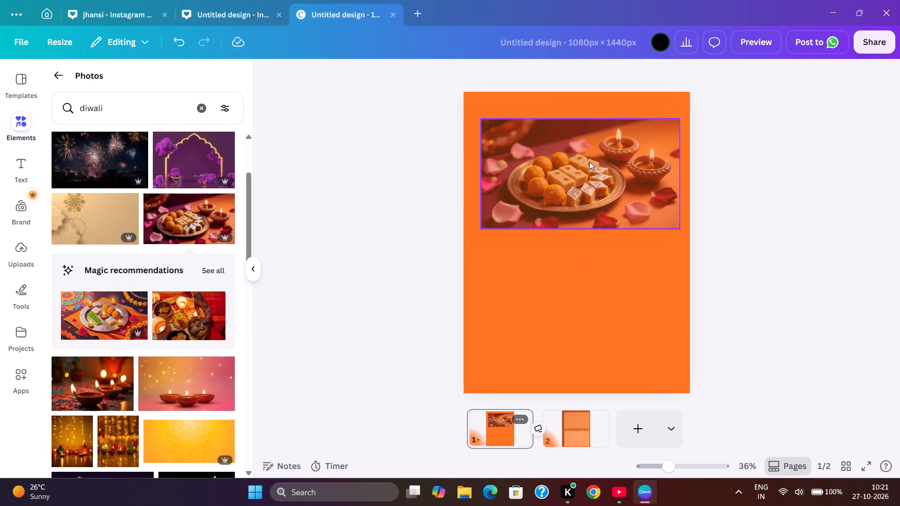
{"action": "left_click", "coordinate": [589, 162]}
{"action": "left_click", "coordinate": [598, 257]}
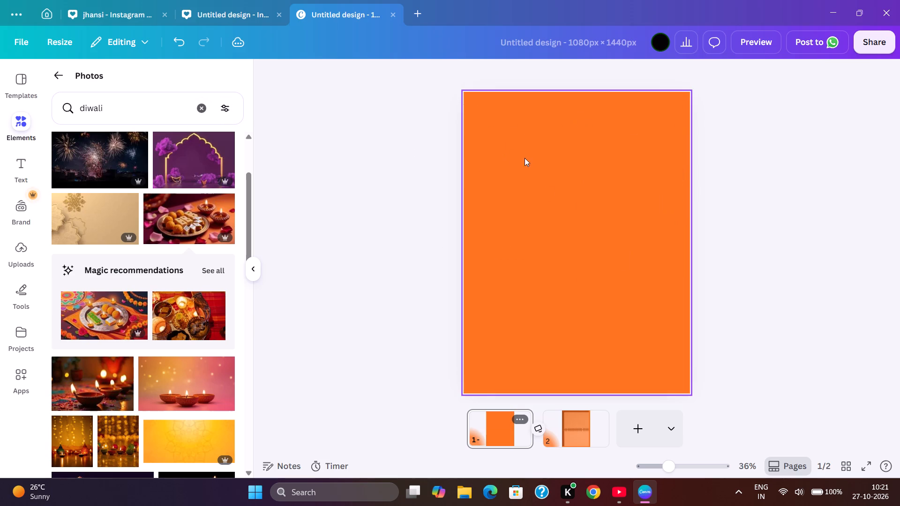
{"action": "left_click", "coordinate": [553, 195]}
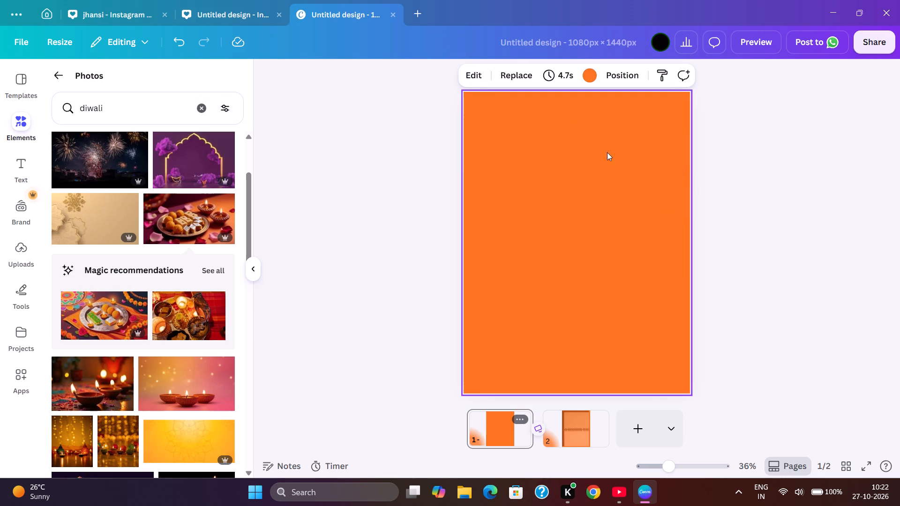
Create a new blank custom-size design 1920 px wide and 1080 px high.
{"action": "left_click", "coordinate": [605, 43]}
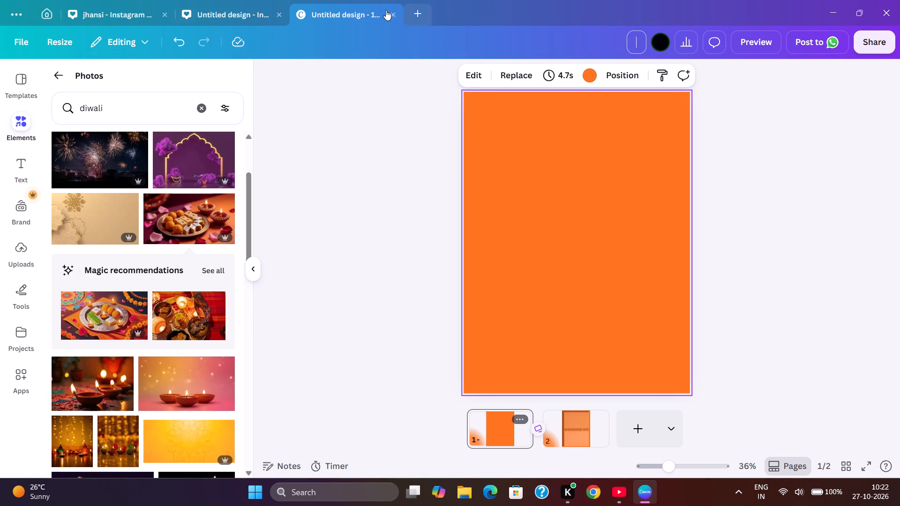
{"action": "left_click", "coordinate": [416, 12]}
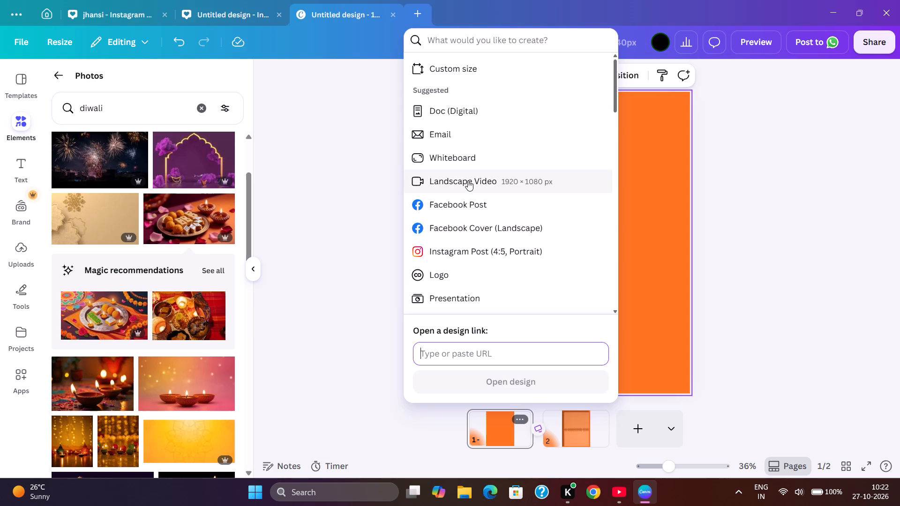
{"action": "scroll", "coordinate": [468, 180], "scroll_direction": "down", "scroll_amount": 3}
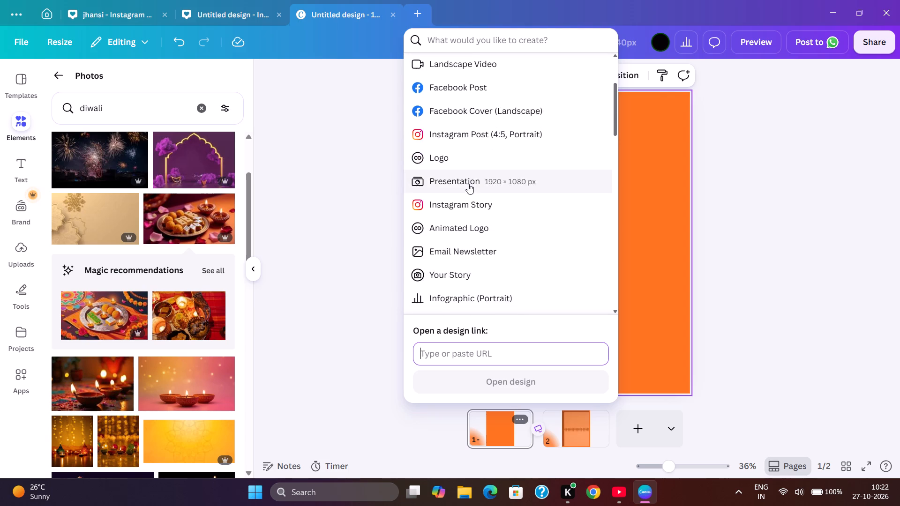
{"action": "scroll", "coordinate": [468, 184], "scroll_direction": "up", "scroll_amount": 3}
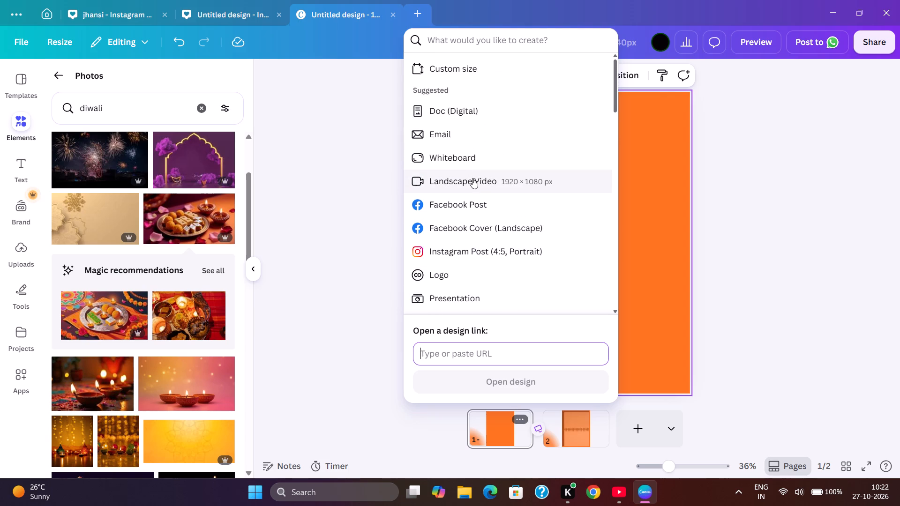
{"action": "left_click", "coordinate": [459, 71]}
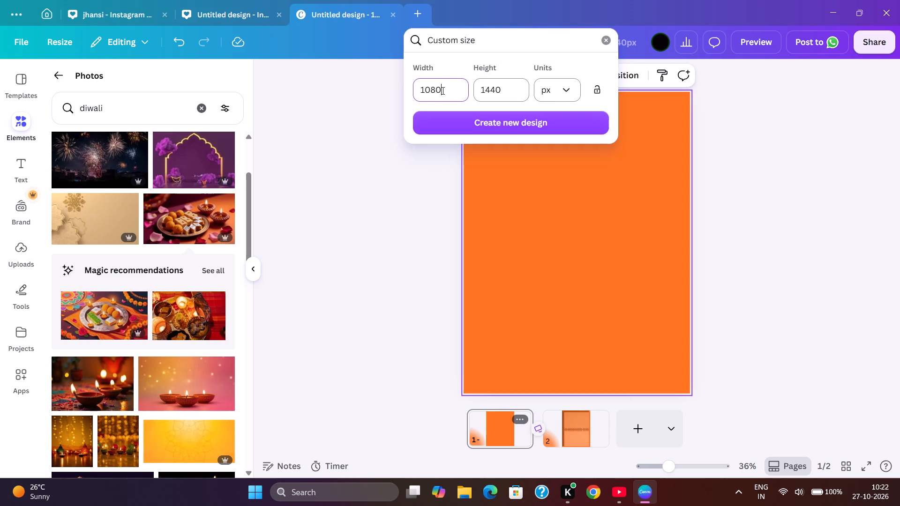
{"action": "key", "text": "BackSpace"}
{"action": "key", "text": "BackSpace"}
{"action": "key", "text": "BackSpace"}
{"action": "key", "text": "9"}
{"action": "type", "text": "20"}
{"action": "left_click", "coordinate": [508, 89]}
{"action": "key", "text": "BackSpace"}
{"action": "key", "text": "BackSpace"}
{"action": "key", "text": "BackSpace"}
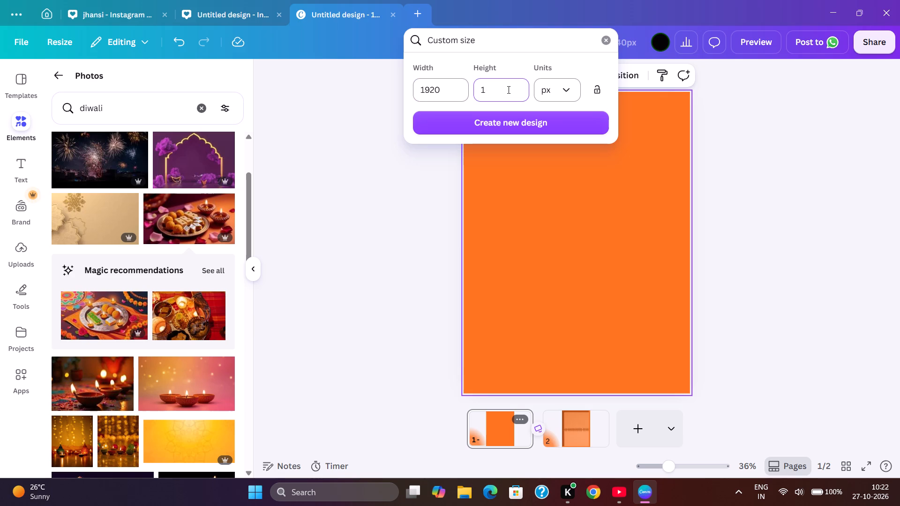
{"action": "key", "text": "0"}
{"action": "type", "text": "80"}
{"action": "left_click", "coordinate": [539, 127]}
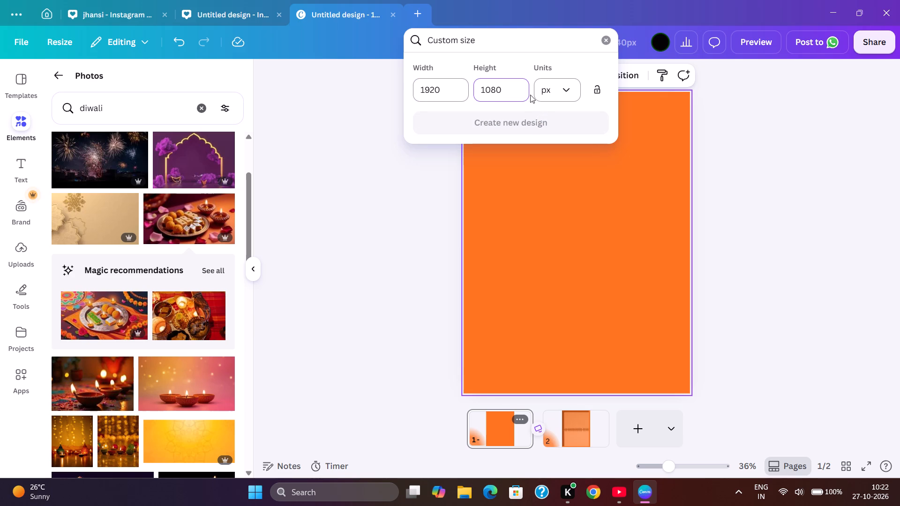
{"action": "left_click", "coordinate": [558, 85]}
{"action": "left_click", "coordinate": [562, 127]}
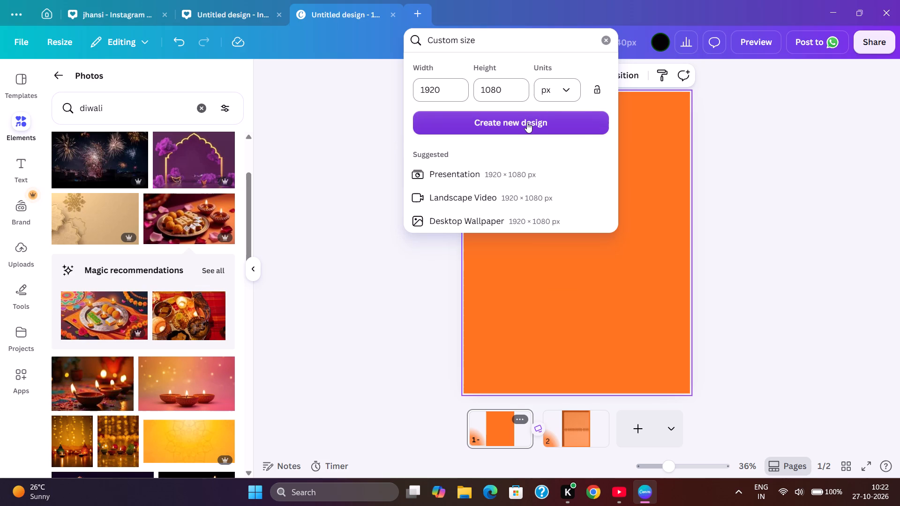
{"action": "left_click", "coordinate": [527, 122]}
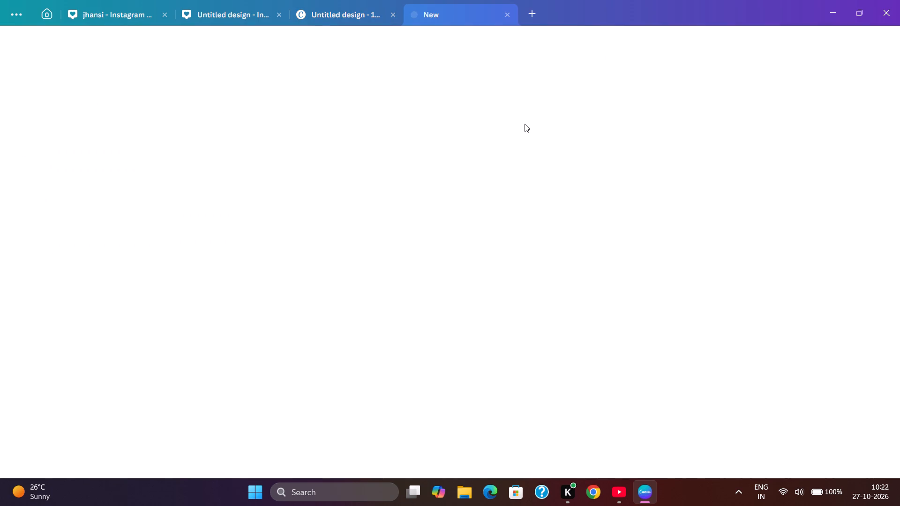
Close the earlier untitled 1080 × 1440 px design with the orange background, keeping the new design open.
{"action": "left_click", "coordinate": [392, 13]}
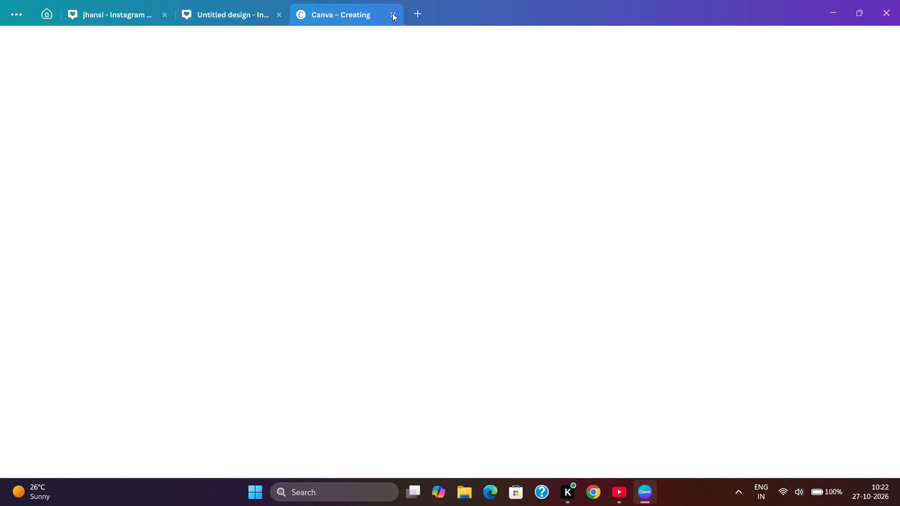
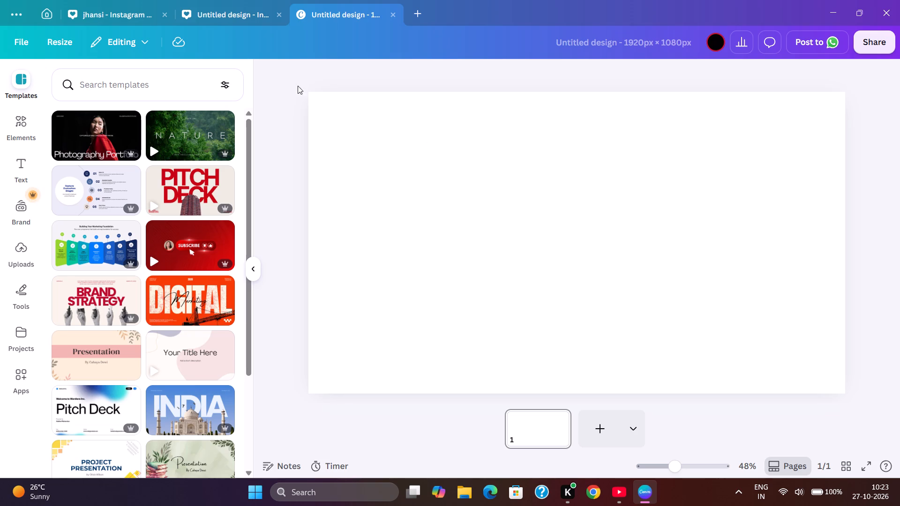
Set the page background to the default black-to-blue gradient.
{"action": "left_click", "coordinate": [592, 179]}
{"action": "left_click", "coordinate": [602, 75]}
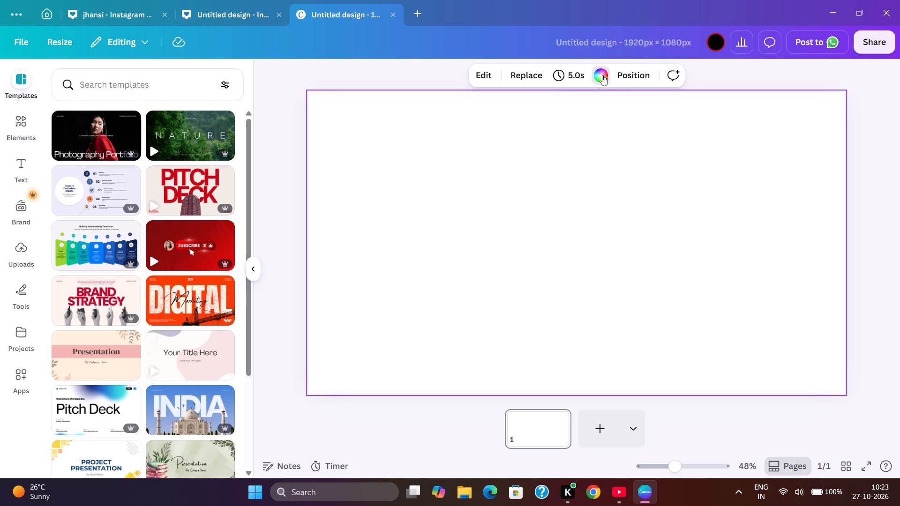
{"action": "left_click", "coordinate": [601, 73]}
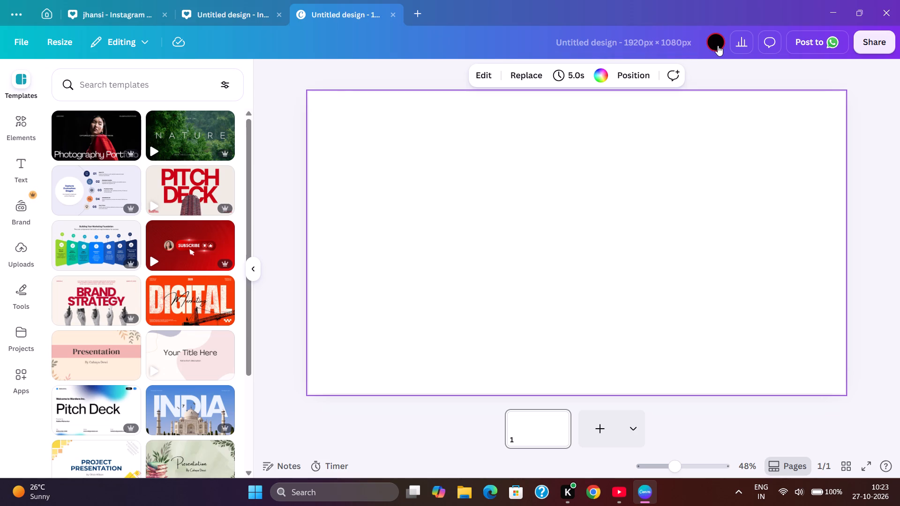
{"action": "right_click", "coordinate": [718, 45]}
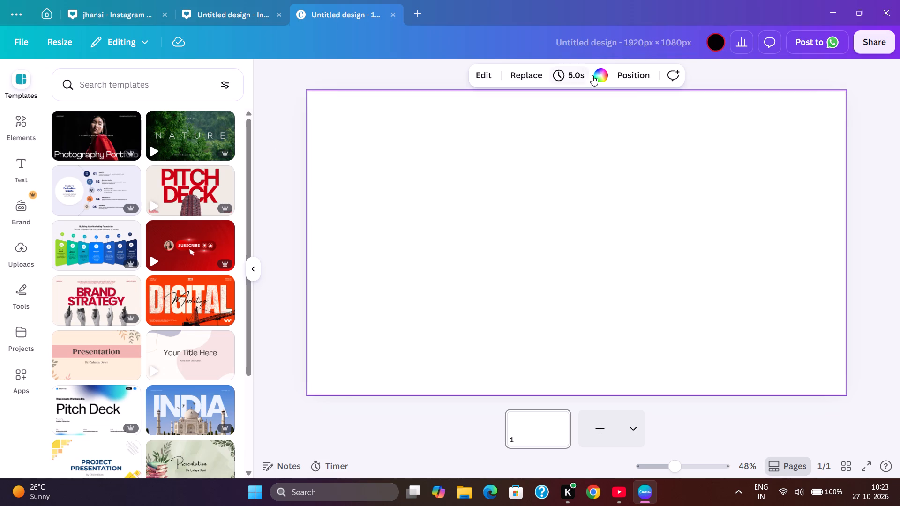
{"action": "left_click", "coordinate": [601, 78]}
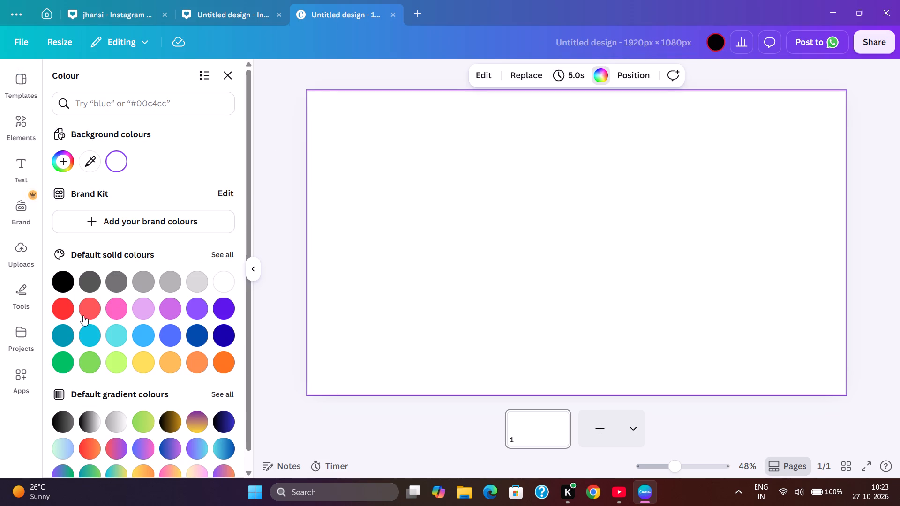
{"action": "scroll", "coordinate": [122, 360], "scroll_direction": "down", "scroll_amount": 5}
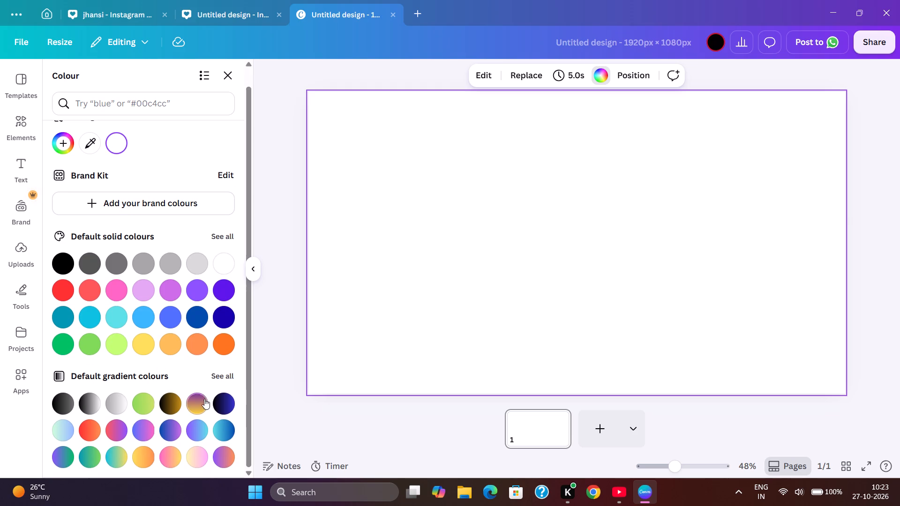
{"action": "left_click", "coordinate": [226, 407]}
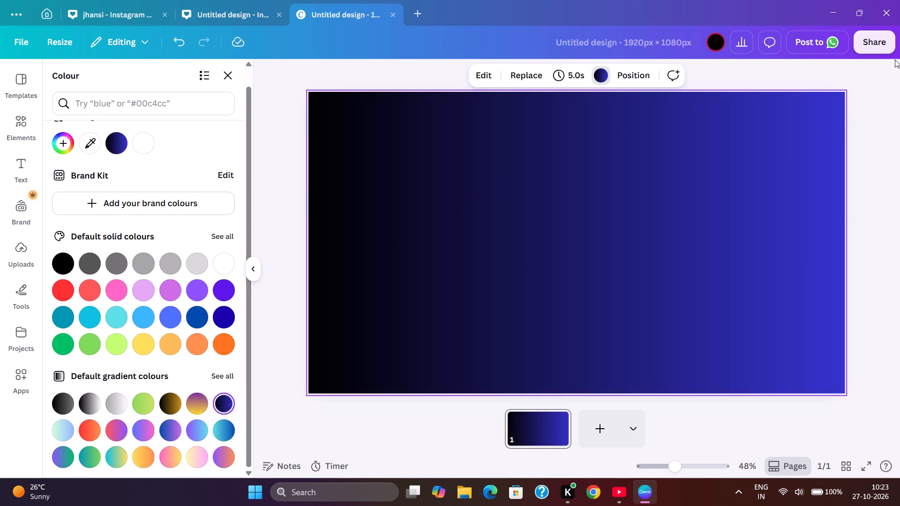
{"action": "left_click", "coordinate": [713, 43]}
{"action": "left_click", "coordinate": [713, 43]}
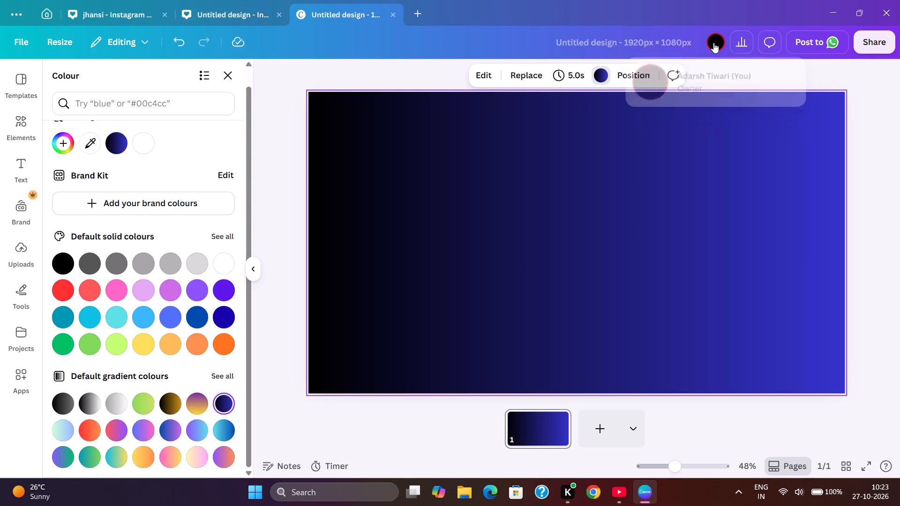
{"action": "left_click", "coordinate": [224, 76]}
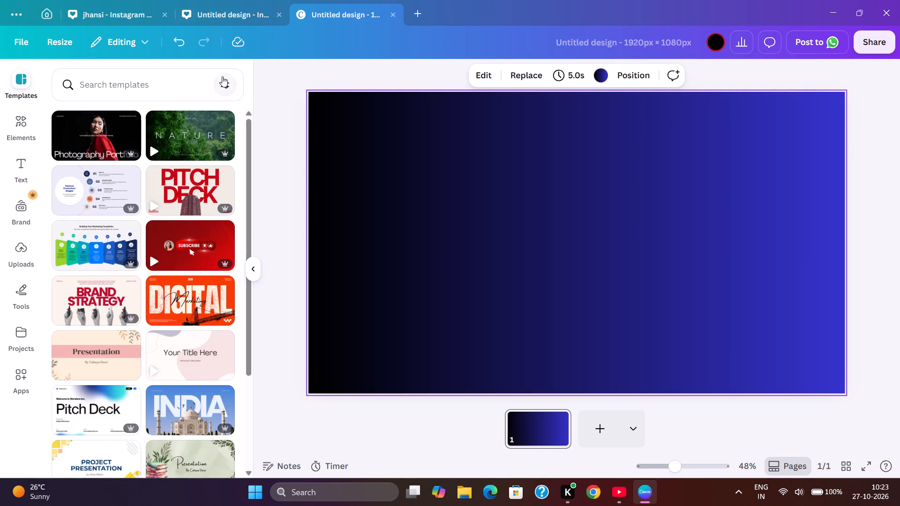
Search the elements for "open notebook" and add the cream open notebook graphic with pink rings and coloured bookmark tabs.
{"action": "left_click", "coordinate": [103, 85]}
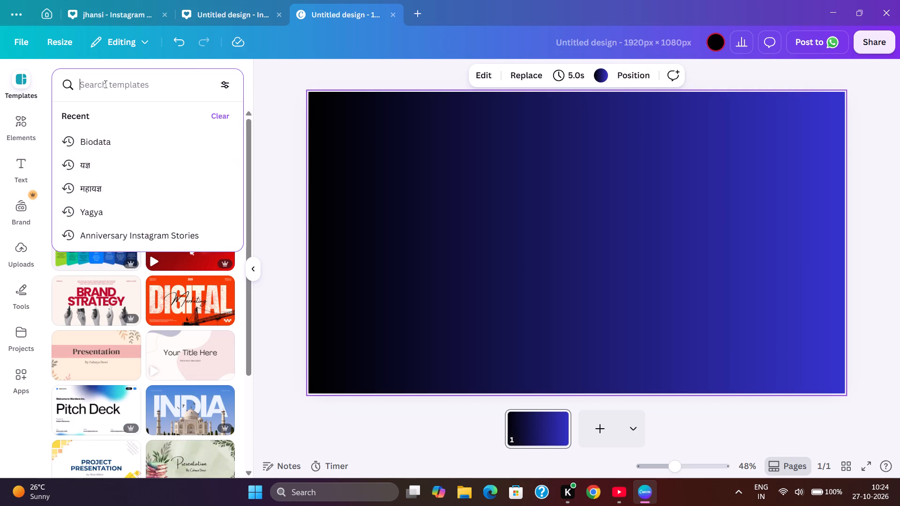
{"action": "left_click", "coordinate": [23, 208]}
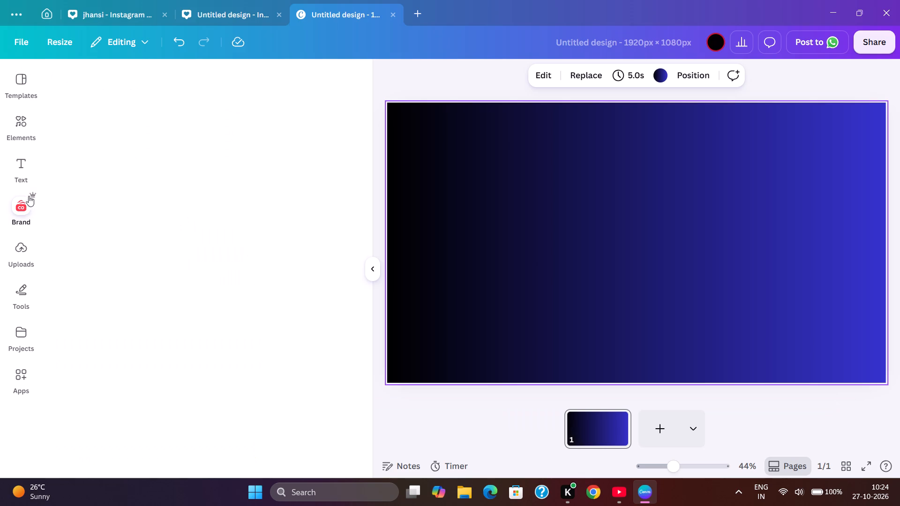
{"action": "left_click", "coordinate": [19, 124]}
{"action": "left_click", "coordinate": [153, 87]}
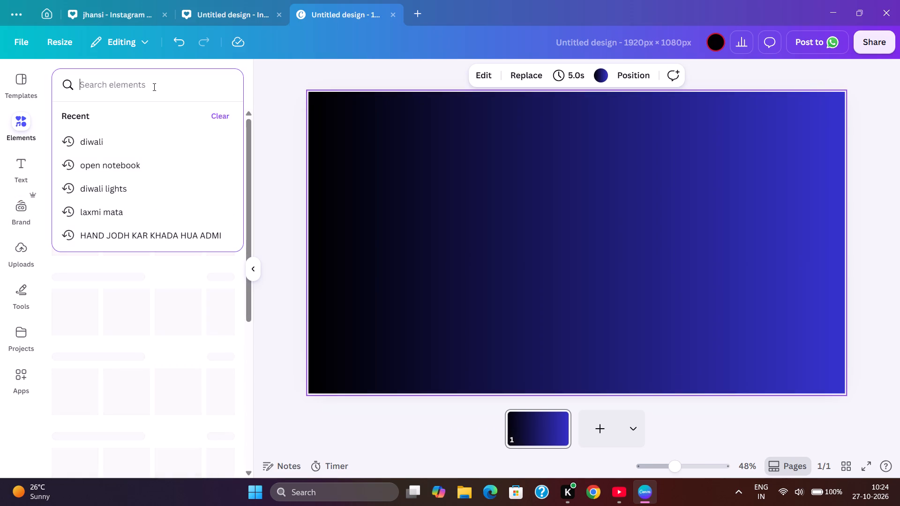
{"action": "left_click", "coordinate": [149, 166]}
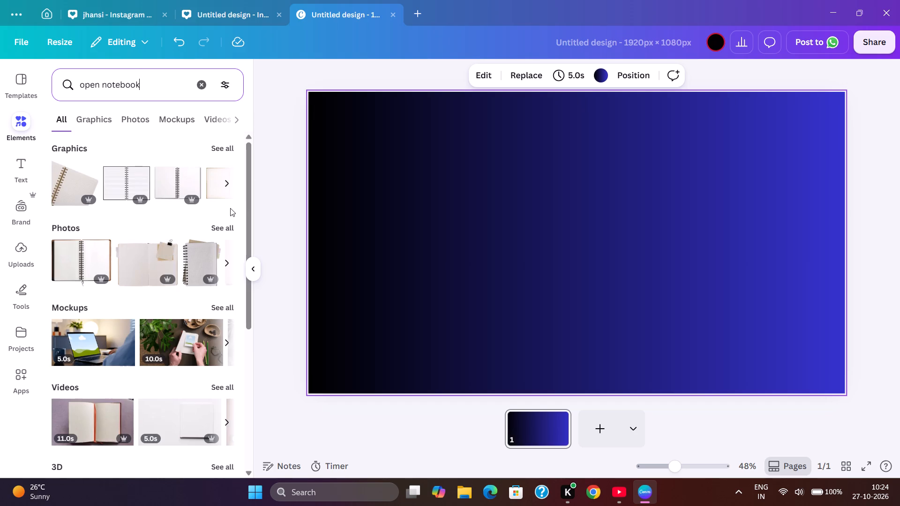
{"action": "left_click", "coordinate": [226, 183]}
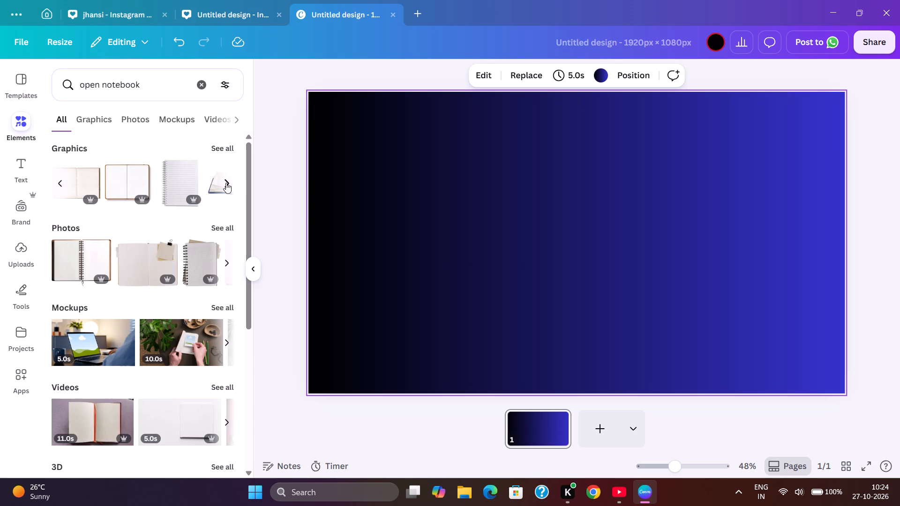
{"action": "left_click", "coordinate": [226, 183]}
{"action": "left_click", "coordinate": [226, 183]}
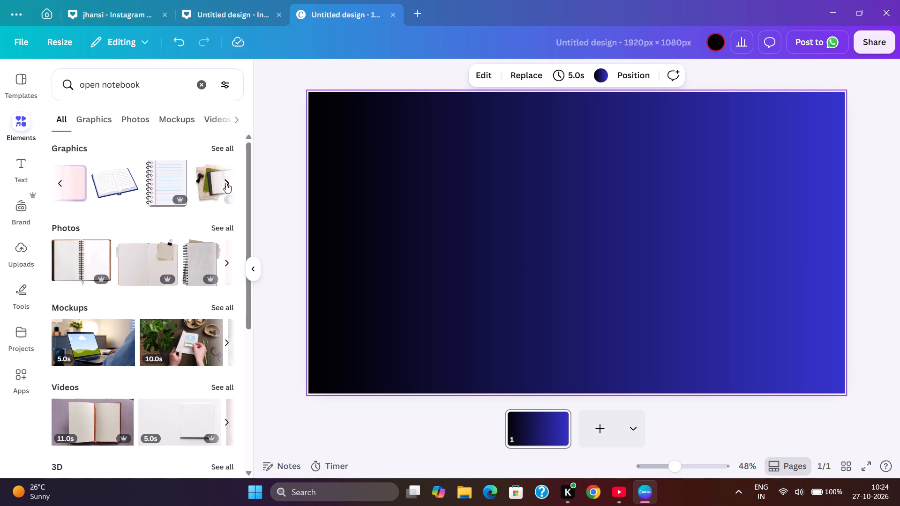
{"action": "left_click", "coordinate": [226, 183]}
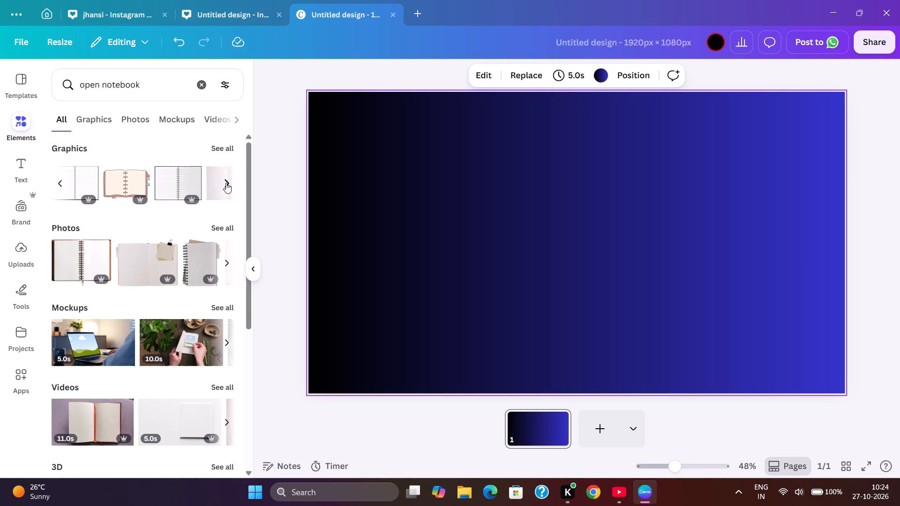
{"action": "left_click", "coordinate": [226, 183]}
{"action": "left_click", "coordinate": [58, 183]}
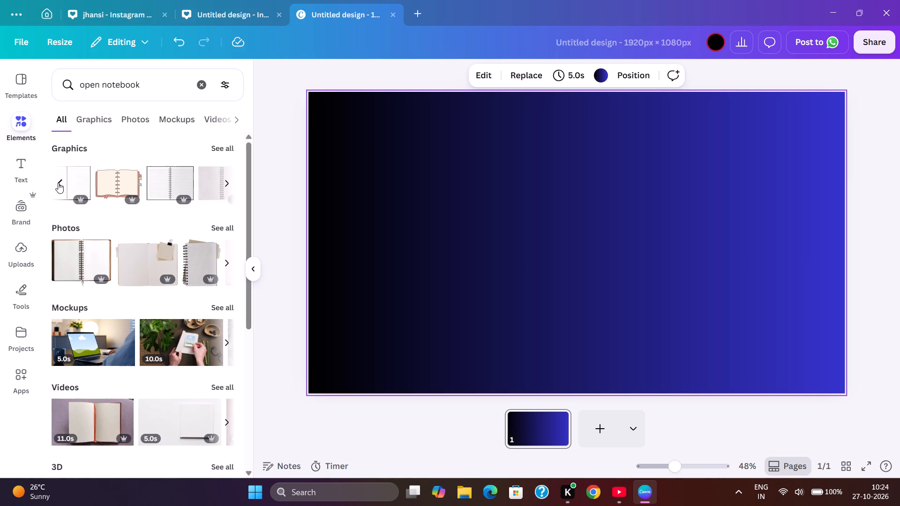
{"action": "left_click", "coordinate": [120, 178]}
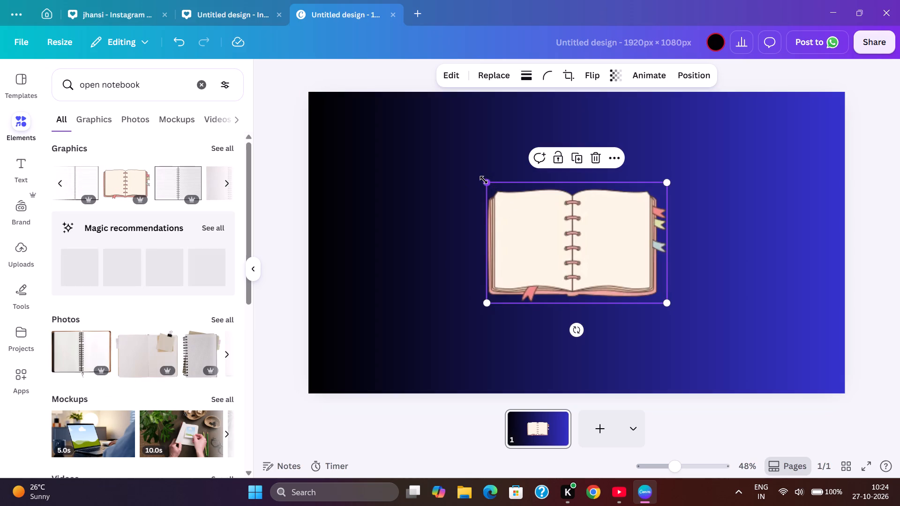
Enlarge the open notebook so it covers most of the page and position it near the page centre.
{"action": "left_click_drag", "start_coordinate": [487, 182], "coordinate": [385, 144]}
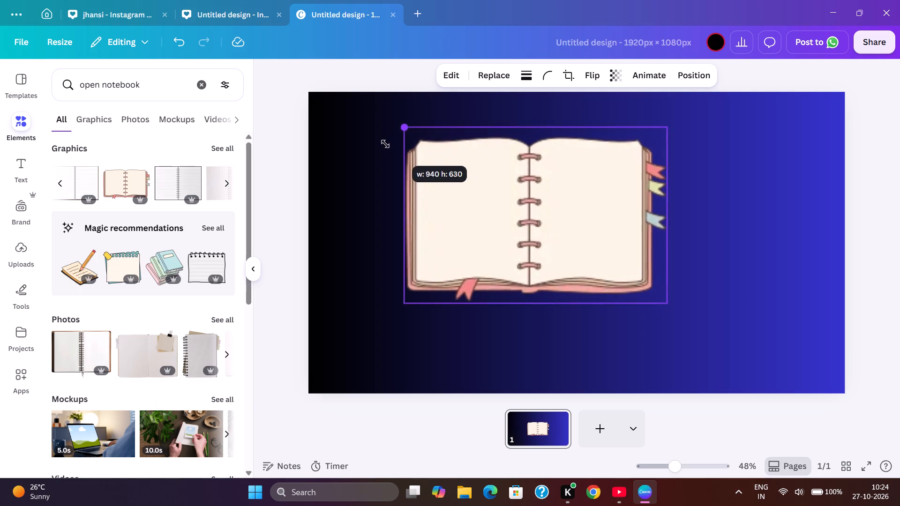
{"action": "left_click_drag", "start_coordinate": [385, 144], "coordinate": [374, 142]}
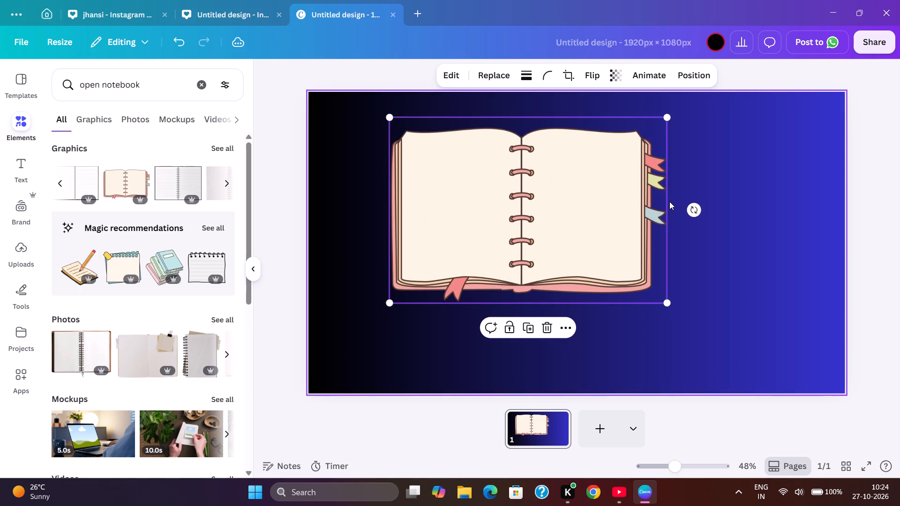
{"action": "left_click_drag", "start_coordinate": [668, 302], "coordinate": [803, 343]}
{"action": "left_click_drag", "start_coordinate": [563, 240], "coordinate": [561, 214]}
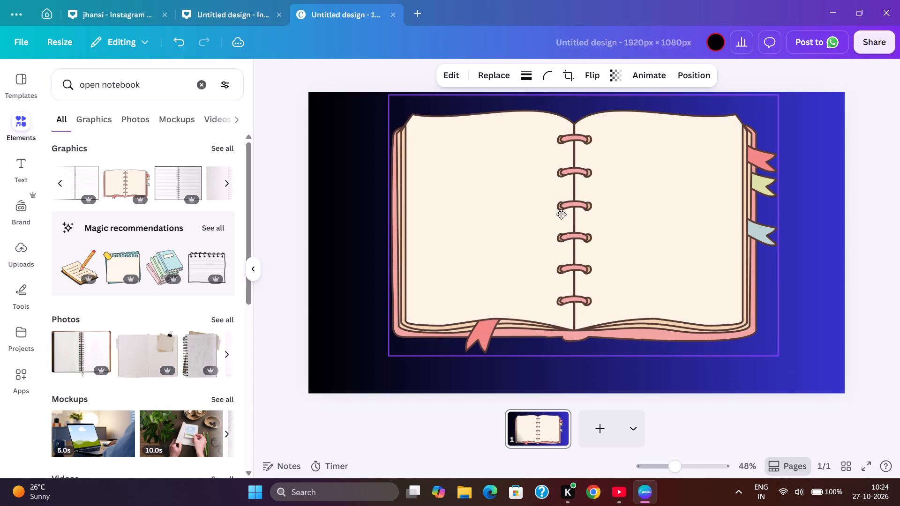
{"action": "left_click_drag", "start_coordinate": [561, 214], "coordinate": [559, 225]}
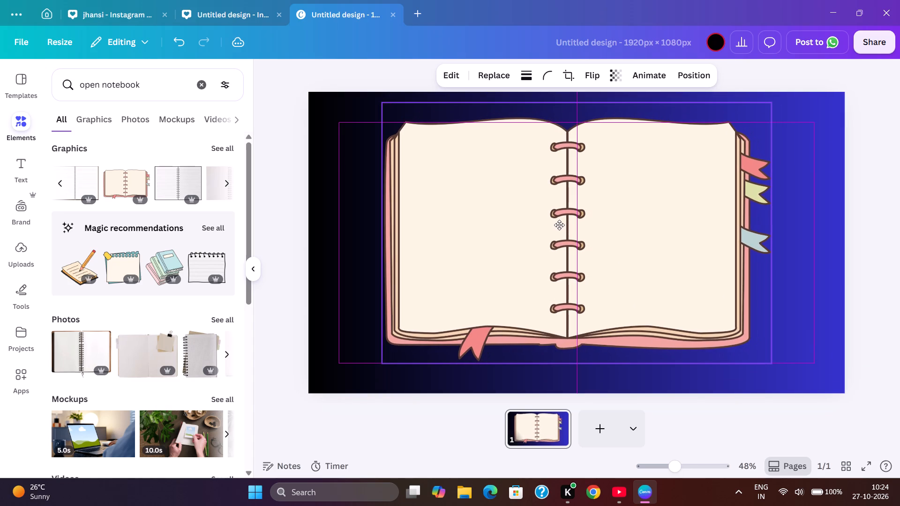
{"action": "left_click_drag", "start_coordinate": [559, 225], "coordinate": [559, 228]}
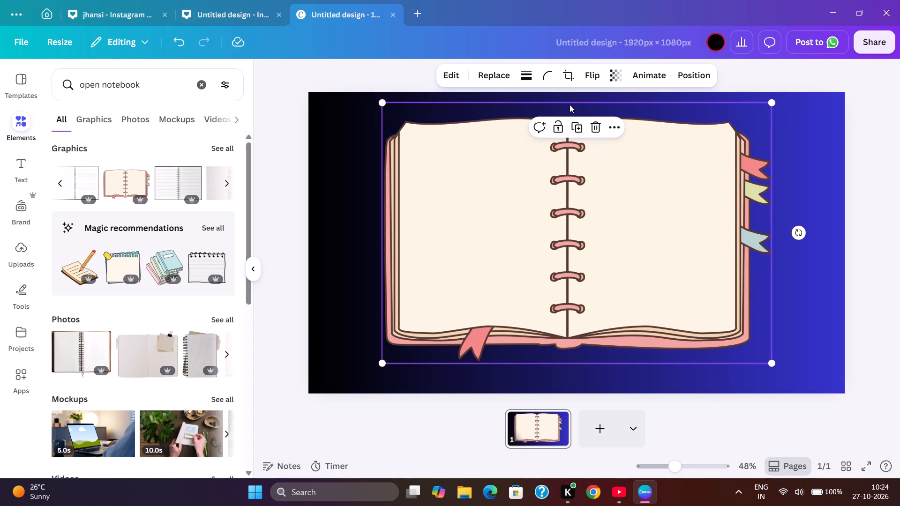
{"action": "left_click_drag", "start_coordinate": [570, 103], "coordinate": [571, 112]}
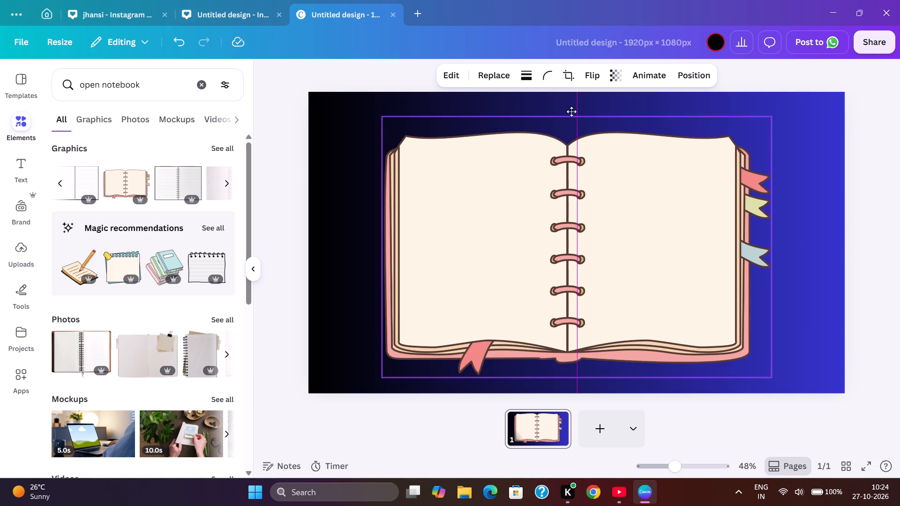
{"action": "left_click_drag", "start_coordinate": [571, 112], "coordinate": [571, 110]}
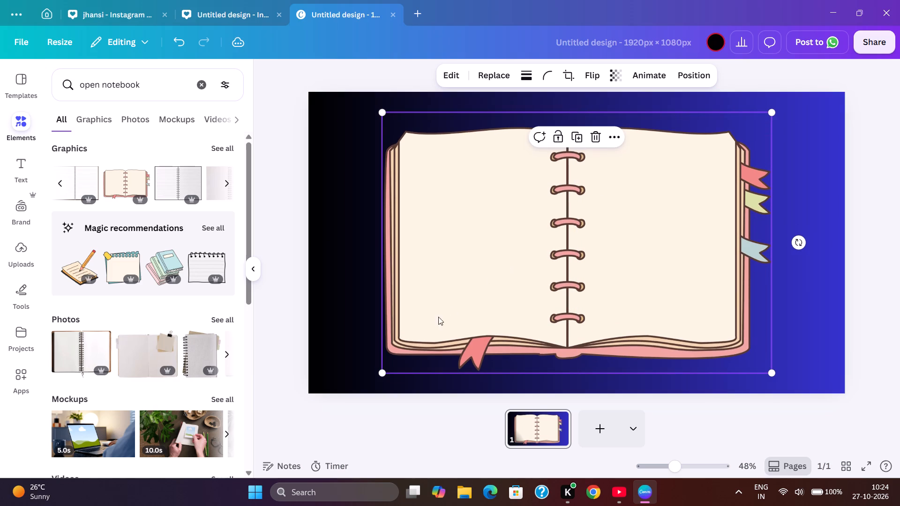
Scale the notebook down slightly and move it so the gradient background shows around all its sides, slightly left of the page centre.
{"action": "left_click_drag", "start_coordinate": [382, 372], "coordinate": [371, 341]}
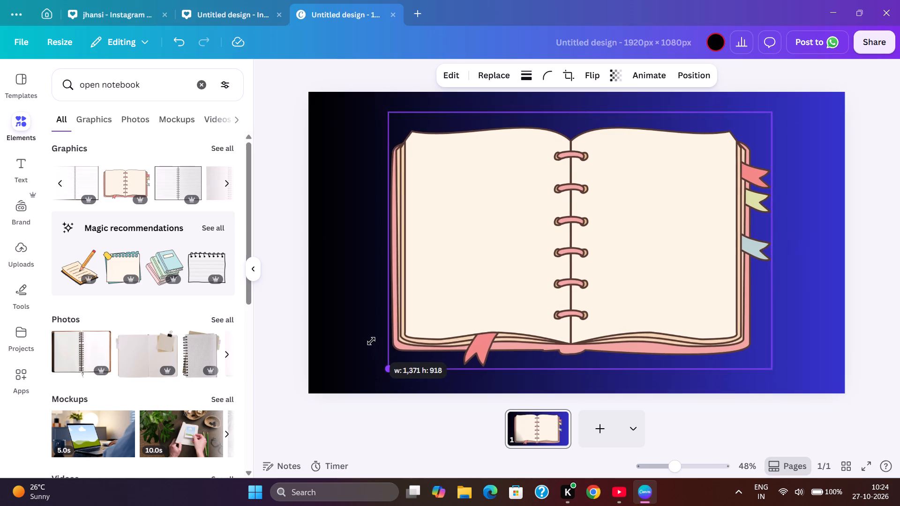
{"action": "left_click_drag", "start_coordinate": [371, 341], "coordinate": [367, 309]}
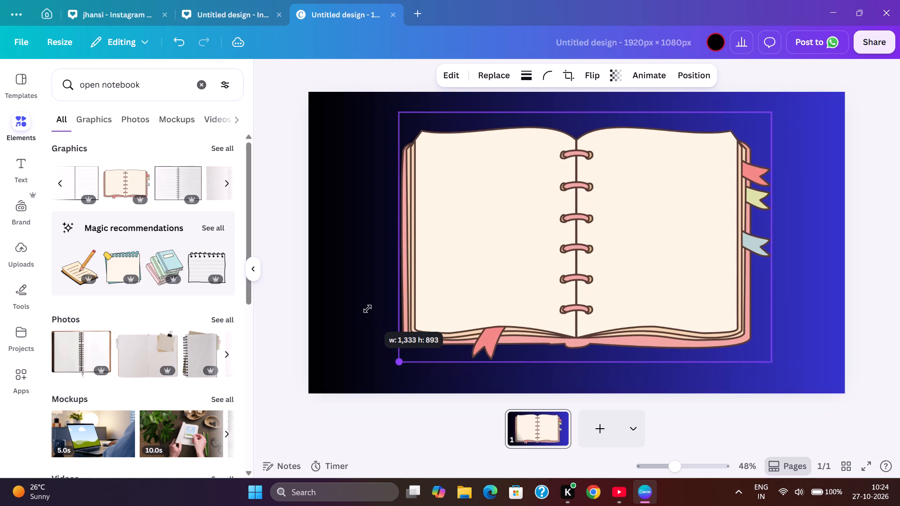
{"action": "left_click_drag", "start_coordinate": [367, 309], "coordinate": [373, 301]}
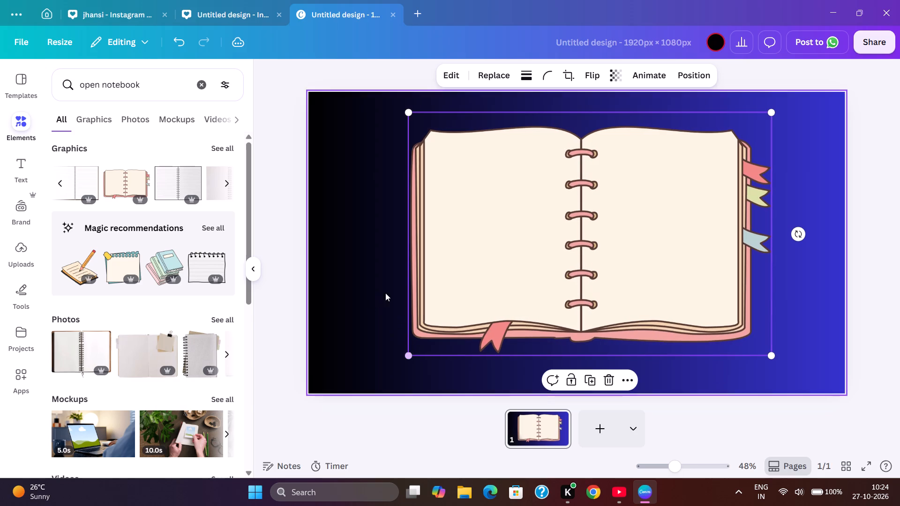
{"action": "left_click_drag", "start_coordinate": [545, 256], "coordinate": [525, 258]}
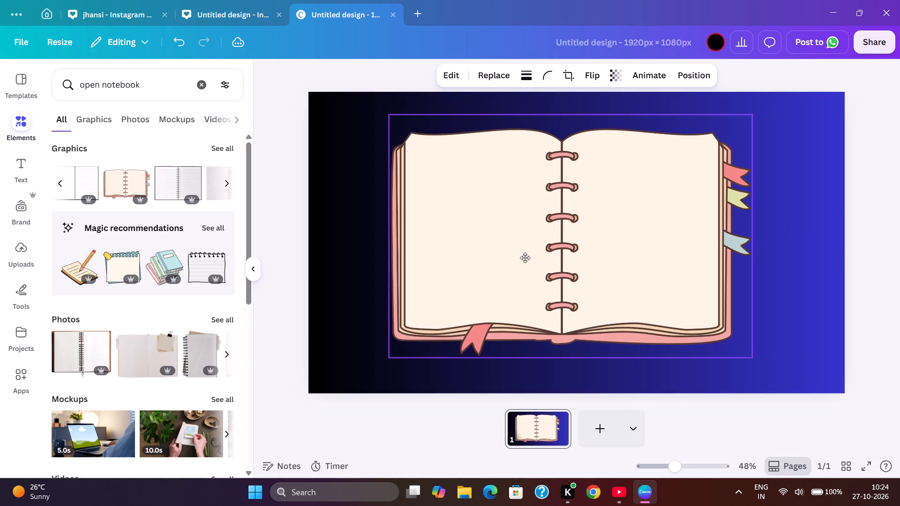
{"action": "left_click_drag", "start_coordinate": [525, 258], "coordinate": [526, 264]}
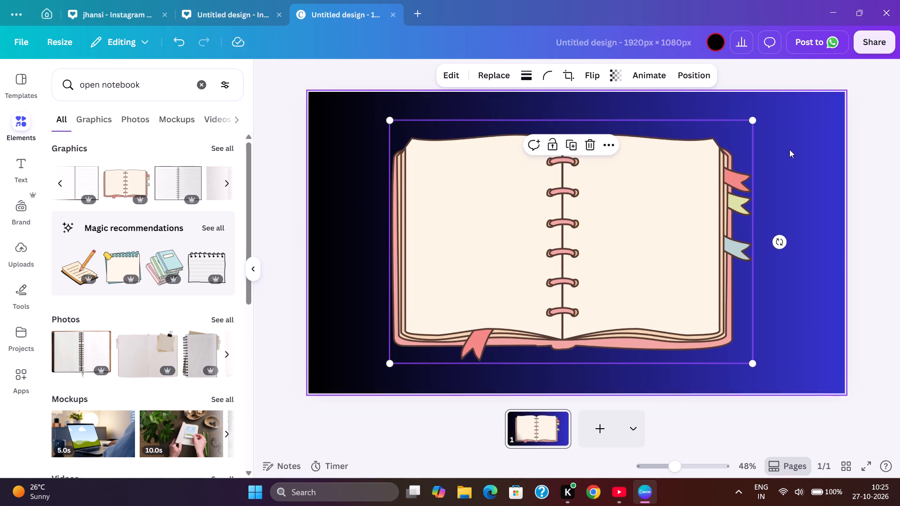
{"action": "left_click", "coordinate": [755, 122]}
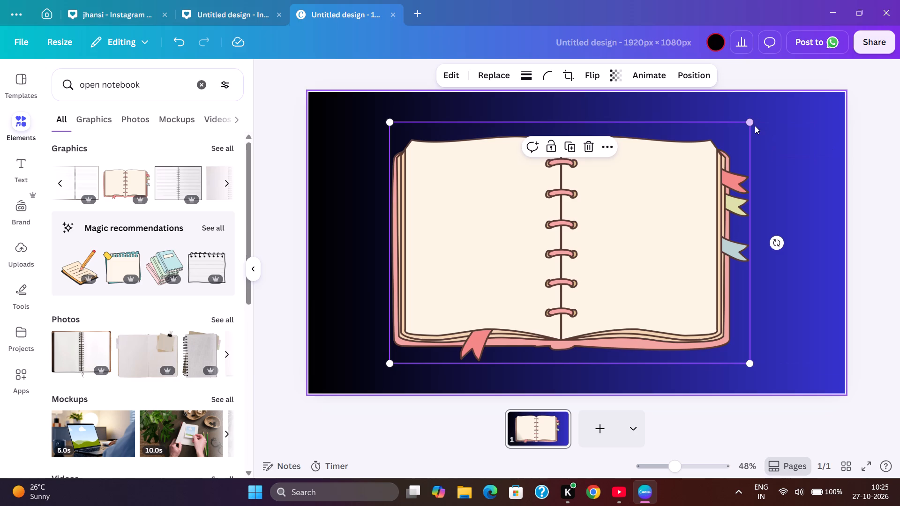
{"action": "left_click", "coordinate": [649, 181]}
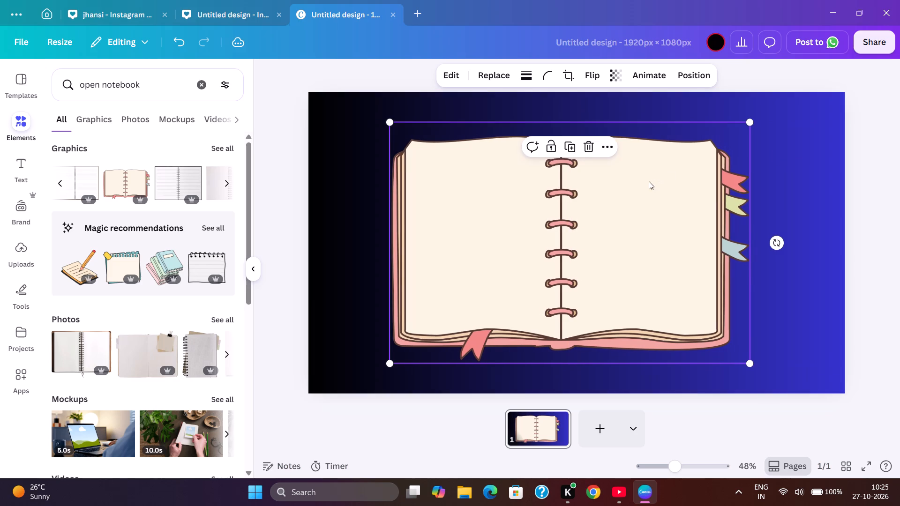
{"action": "left_click", "coordinate": [547, 208]}
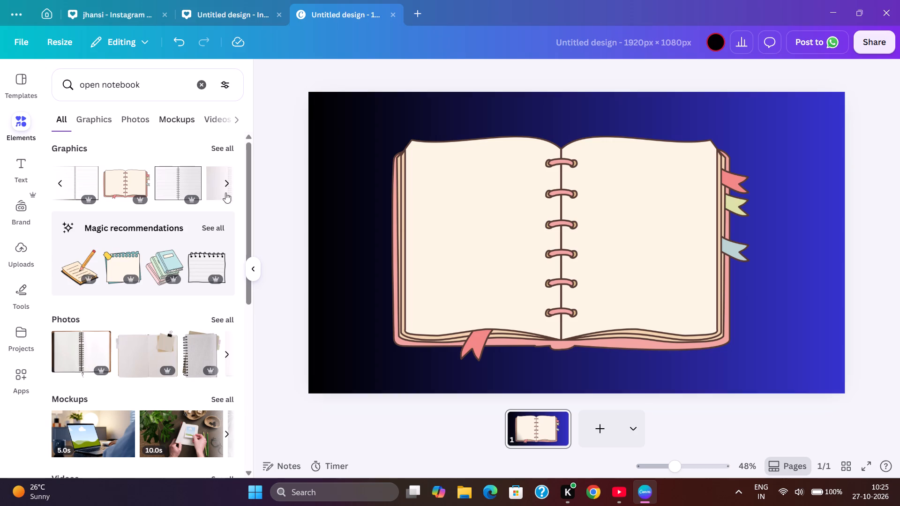
Browse the "open notebook" element results for other usable items, including photos, mockups, videos, 3D items and frames.
{"action": "scroll", "coordinate": [90, 283], "scroll_direction": "down", "scroll_amount": 9}
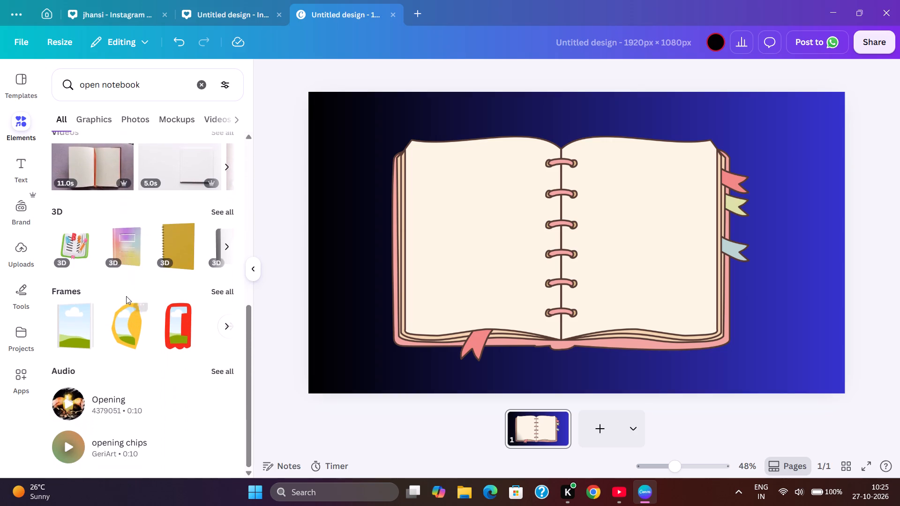
{"action": "scroll", "coordinate": [98, 335], "scroll_direction": "down", "scroll_amount": 3}
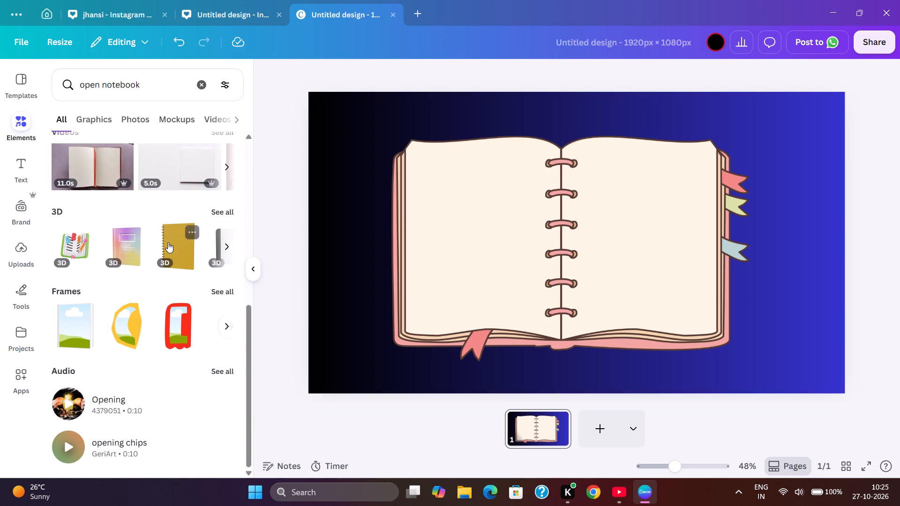
{"action": "scroll", "coordinate": [165, 244], "scroll_direction": "up", "scroll_amount": 3}
{"action": "scroll", "coordinate": [165, 246], "scroll_direction": "down", "scroll_amount": 2}
{"action": "scroll", "coordinate": [165, 246], "scroll_direction": "up", "scroll_amount": 8}
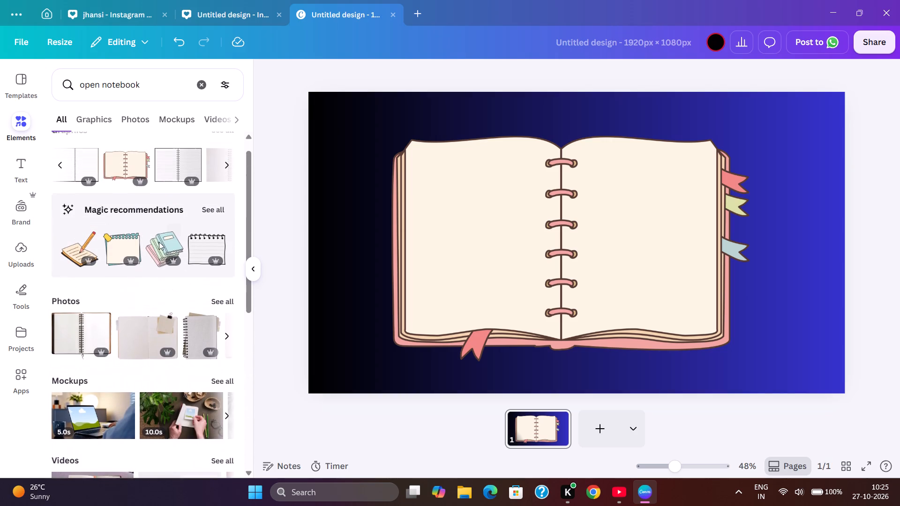
{"action": "scroll", "coordinate": [159, 242], "scroll_direction": "up", "scroll_amount": 5}
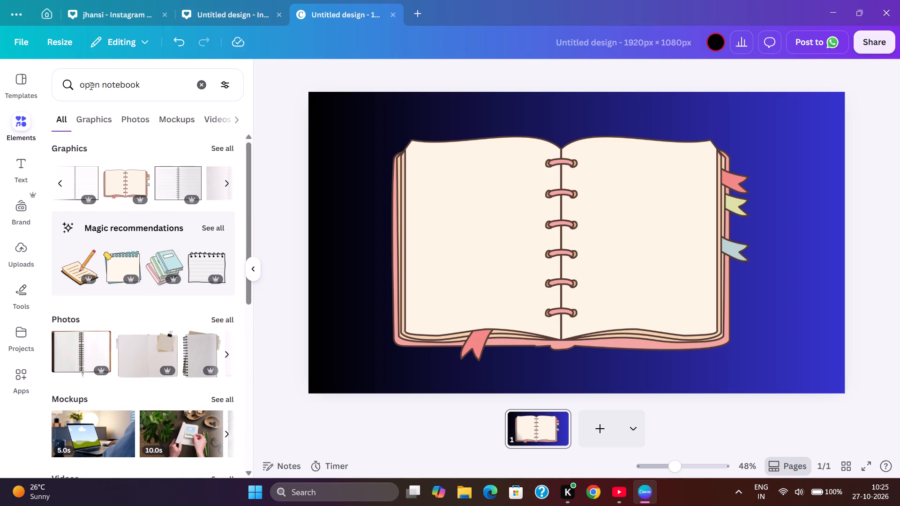
Search the elements for "close notebook".
{"action": "left_click", "coordinate": [99, 85]}
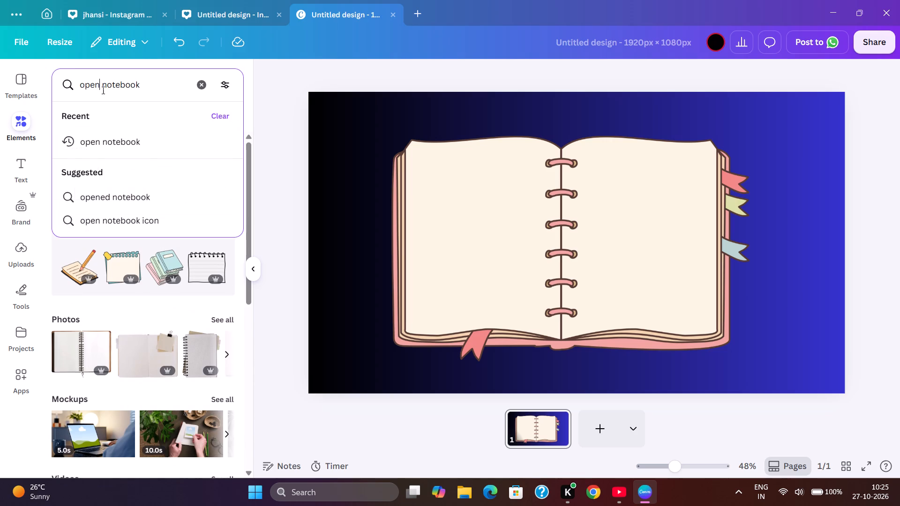
{"action": "key", "text": "BackSpace"}
{"action": "key", "text": "BackSpace"}
{"action": "key", "text": "BackSpace"}
{"action": "key", "text": "BackSpace"}
{"action": "key", "text": "BackSpace"}
{"action": "key", "text": "BackSpace"}
{"action": "key", "text": "BackSpace"}
{"action": "key", "text": "BackSpace"}
{"action": "key", "text": "BackSpace"}
{"action": "key", "text": "BackSpace"}
{"action": "key", "text": "BackSpace"}
{"action": "key", "text": "BackSpace"}
{"action": "key", "text": "BackSpace"}
{"action": "key", "text": "BackSpace"}
{"action": "key", "text": "BackSpace"}
{"action": "key", "text": "BackSpace"}
{"action": "key", "text": "BackSpace"}
{"action": "key", "text": "BackSpace"}
{"action": "key", "text": "BackSpace"}
{"action": "key", "text": "BackSpace"}
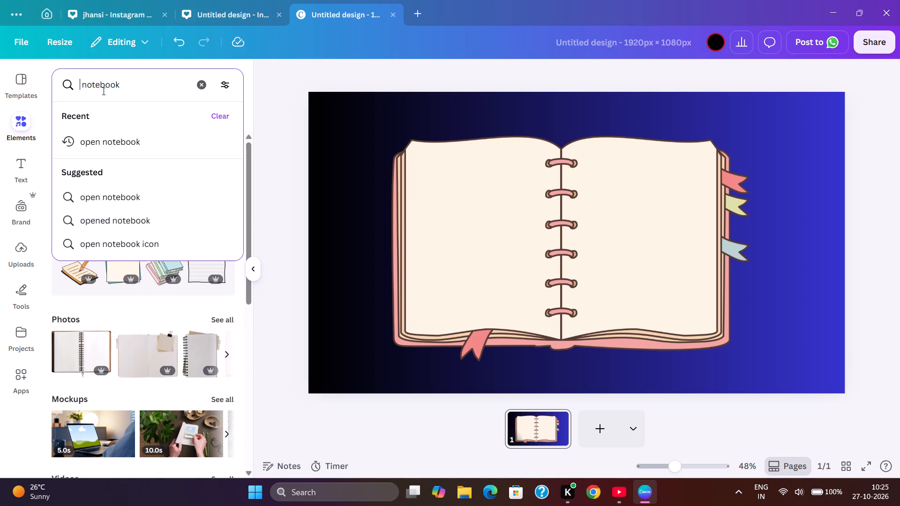
{"action": "type", "text": "close"}
{"action": "key", "text": "Return"}
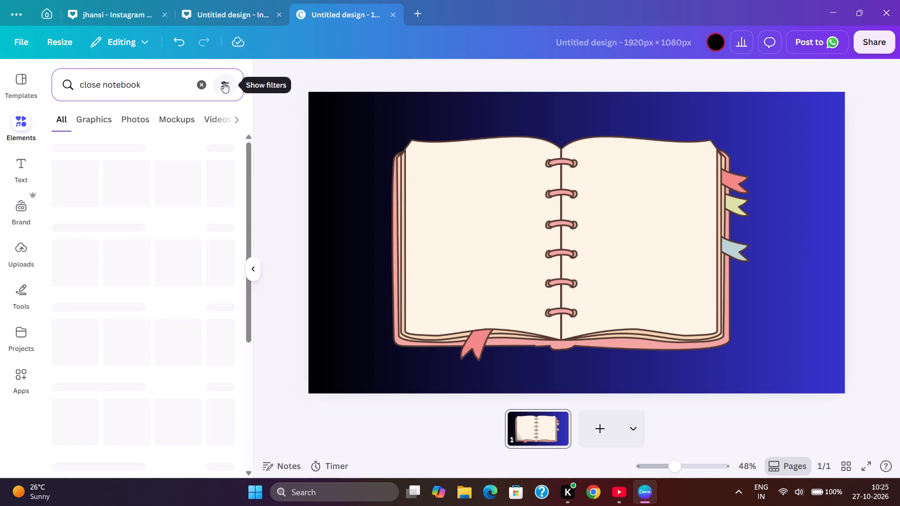
Add a new page with the same gradient background and move it ahead of the open notebook page as page 1.
{"action": "left_click", "coordinate": [596, 428]}
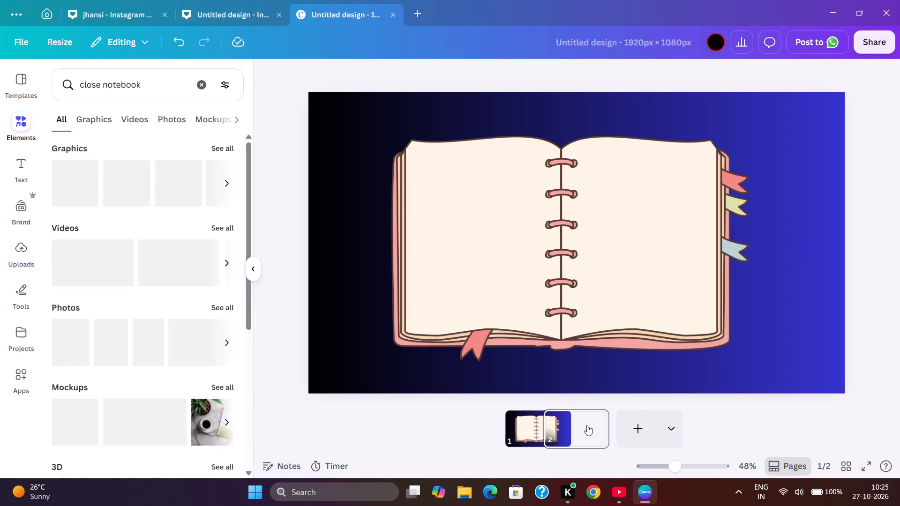
{"action": "left_click_drag", "start_coordinate": [506, 422], "coordinate": [592, 429]}
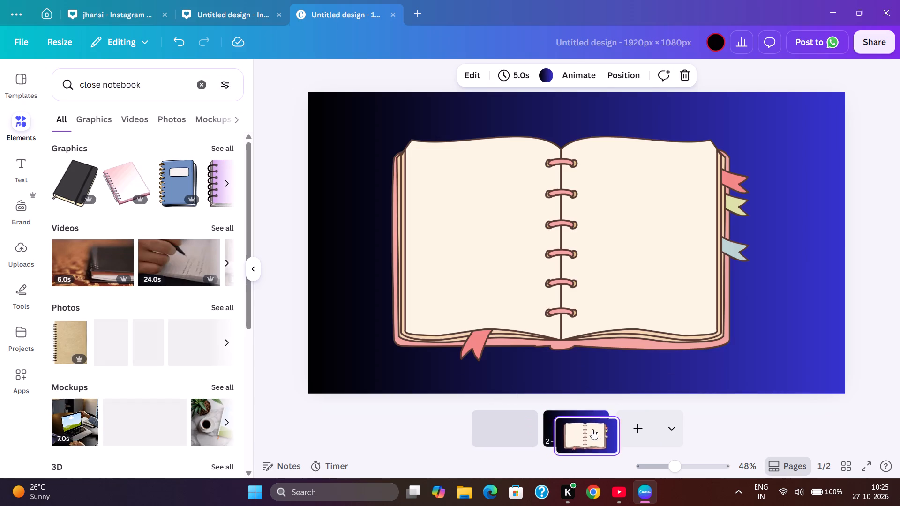
{"action": "left_click_drag", "start_coordinate": [592, 429], "coordinate": [591, 419]}
{"action": "left_click_drag", "start_coordinate": [587, 421], "coordinate": [429, 408]}
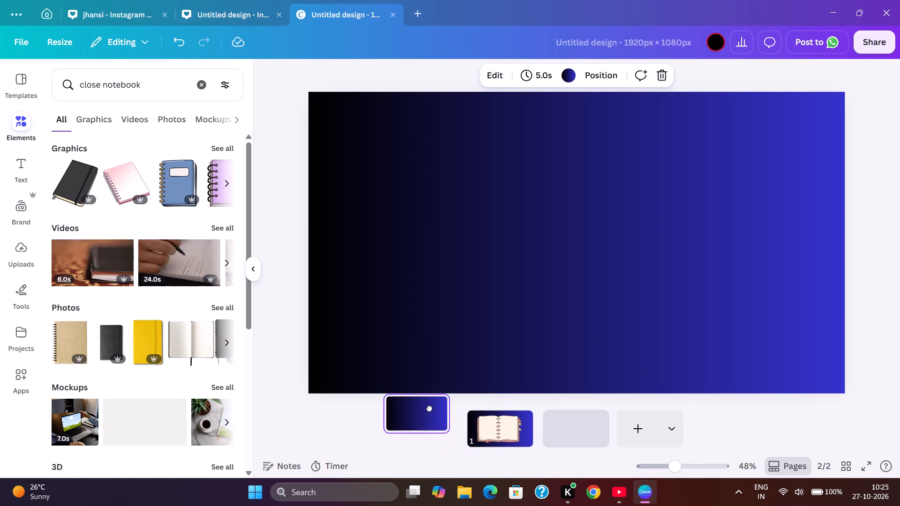
{"action": "left_click_drag", "start_coordinate": [429, 408], "coordinate": [482, 411]}
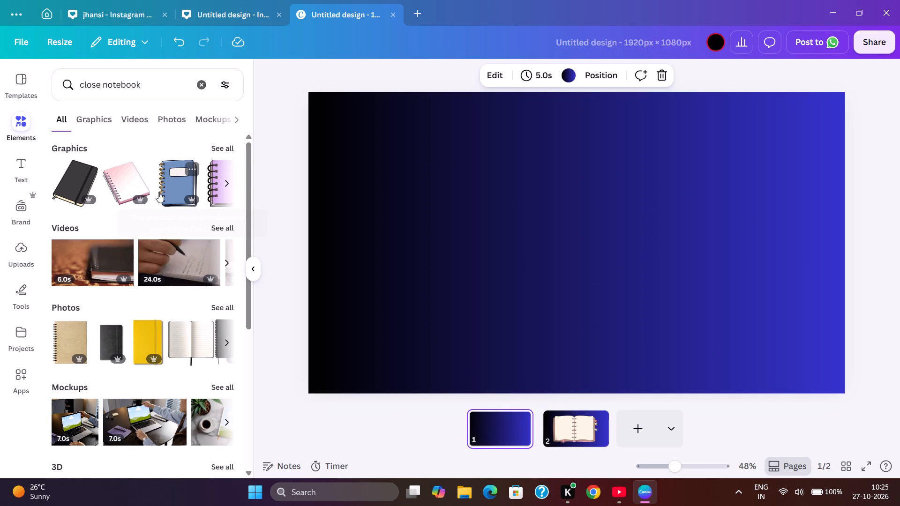
Look through the "close notebook" graphics for a suitable closed notebook.
{"action": "left_click", "coordinate": [228, 182]}
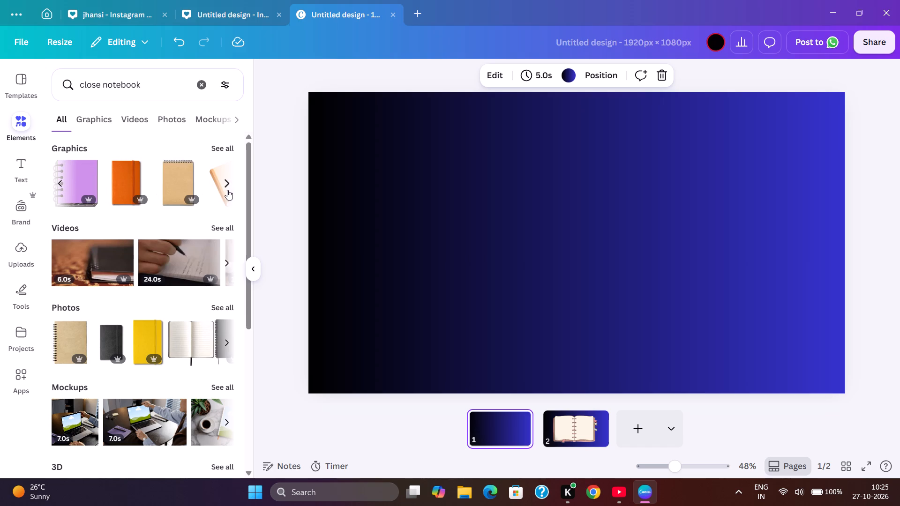
{"action": "left_click", "coordinate": [222, 185]}
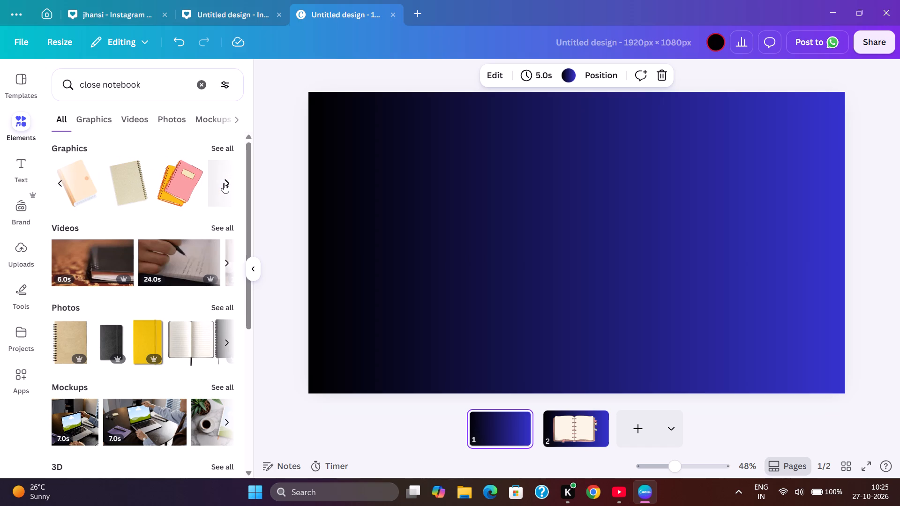
{"action": "left_click", "coordinate": [59, 184]}
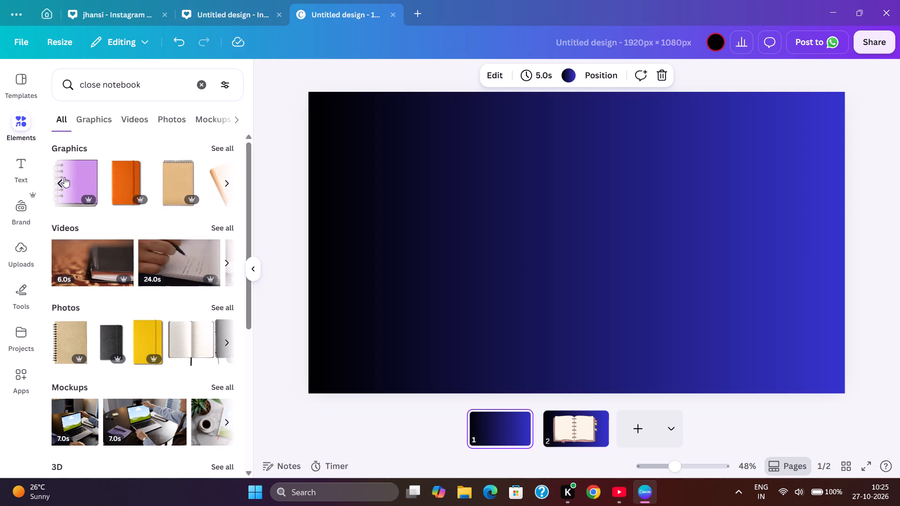
{"action": "left_click", "coordinate": [62, 186]}
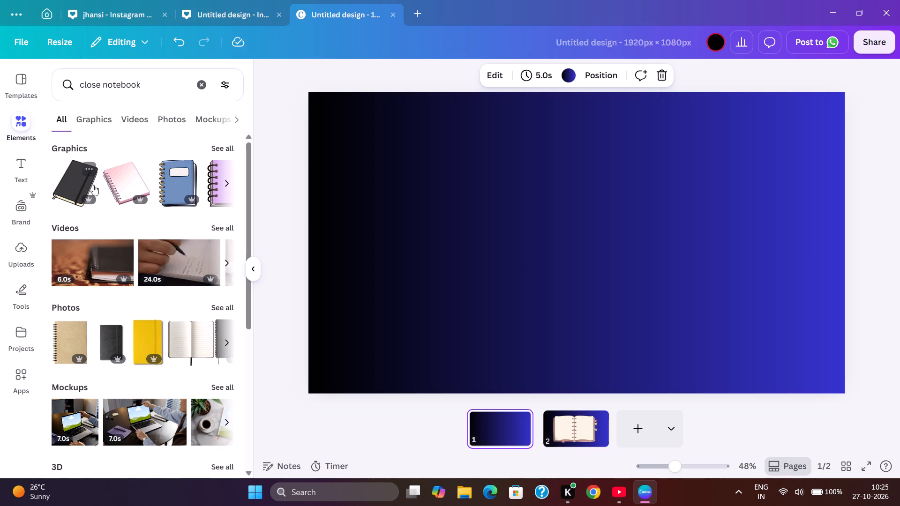
{"action": "left_click", "coordinate": [229, 185]}
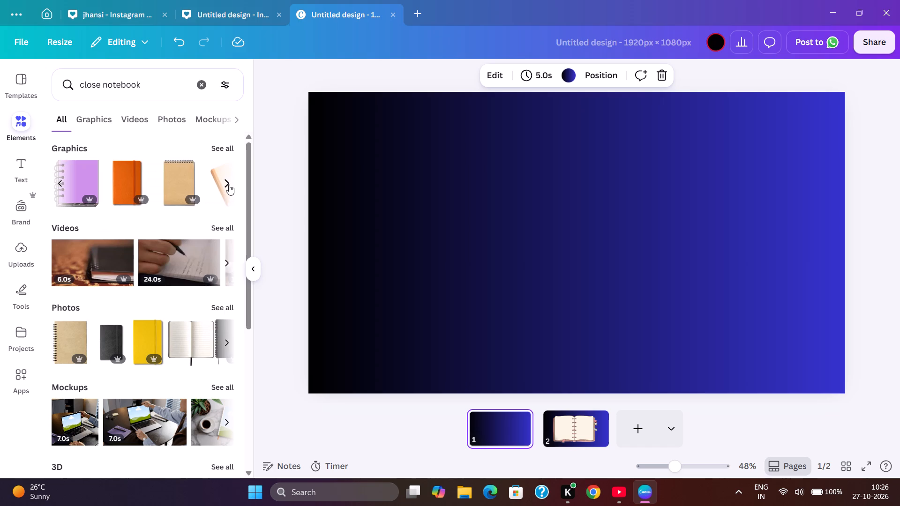
{"action": "left_click", "coordinate": [229, 185]}
{"action": "left_click", "coordinate": [229, 185]}
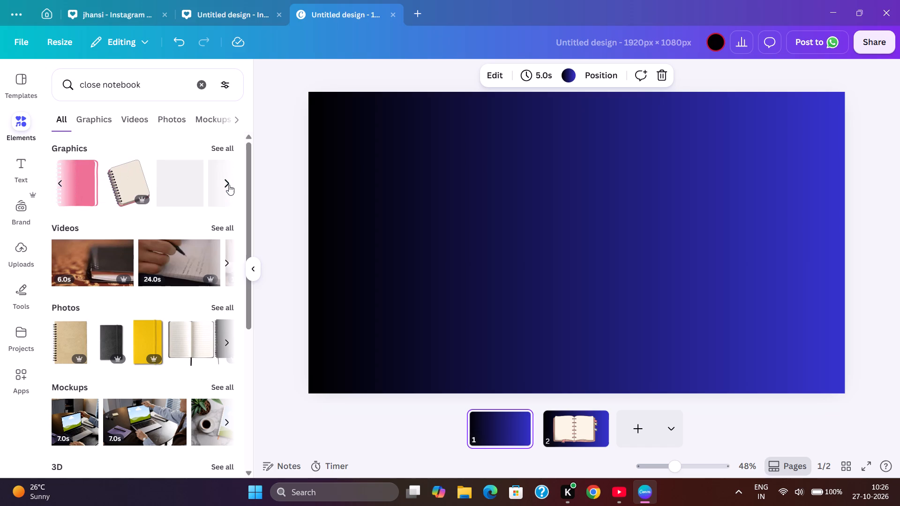
{"action": "left_click", "coordinate": [223, 183]}
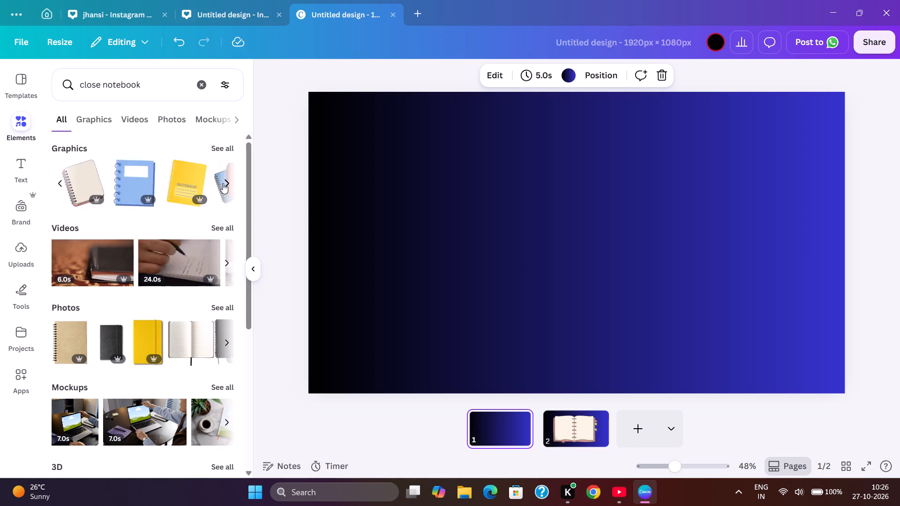
{"action": "left_click", "coordinate": [223, 183]}
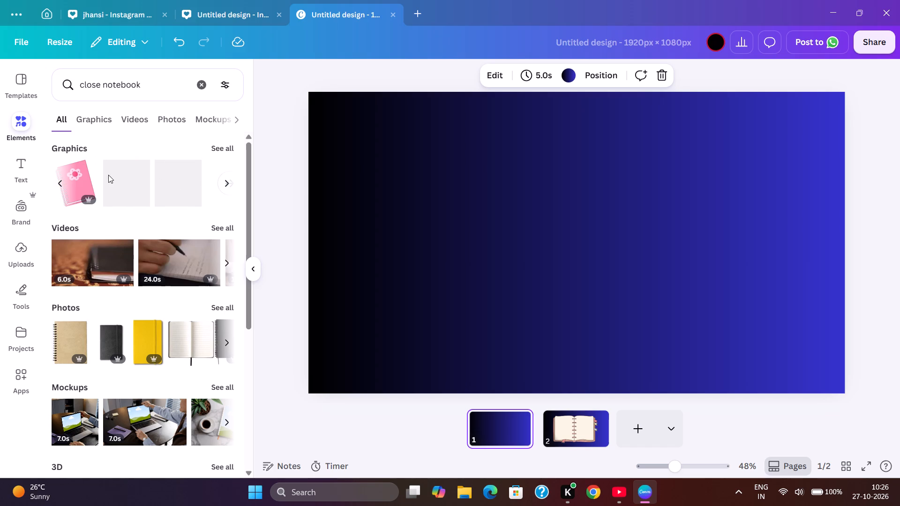
Search the elements for "close diary" and add the brown stitched diary graphic with a strap clasp to page 1.
{"action": "left_click", "coordinate": [141, 82]}
{"action": "key", "text": "BackSpace"}
{"action": "key", "text": "BackSpace"}
{"action": "key", "text": "BackSpace"}
{"action": "key", "text": "BackSpace"}
{"action": "key", "text": "BackSpace"}
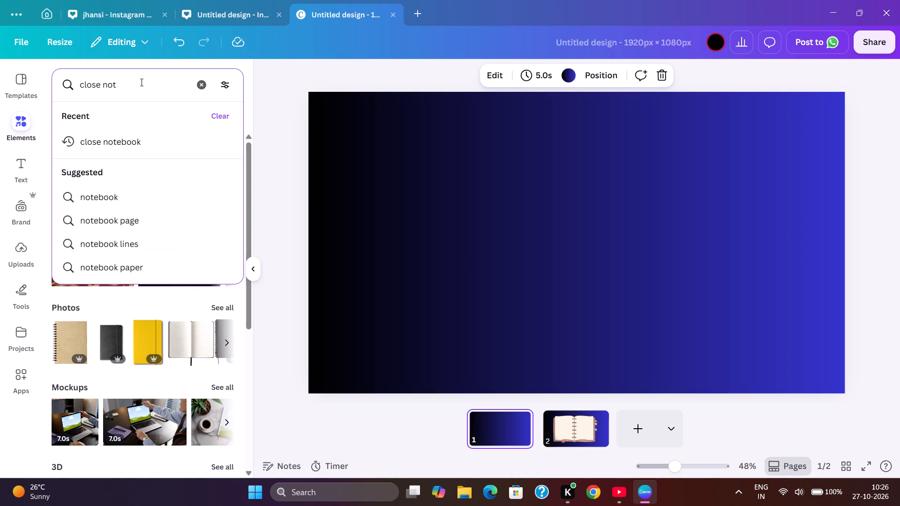
{"action": "key", "text": "BackSpace"}
{"action": "key", "text": "BackSpace"}
{"action": "key", "text": "BackSpace"}
{"action": "type", "text": "diary"}
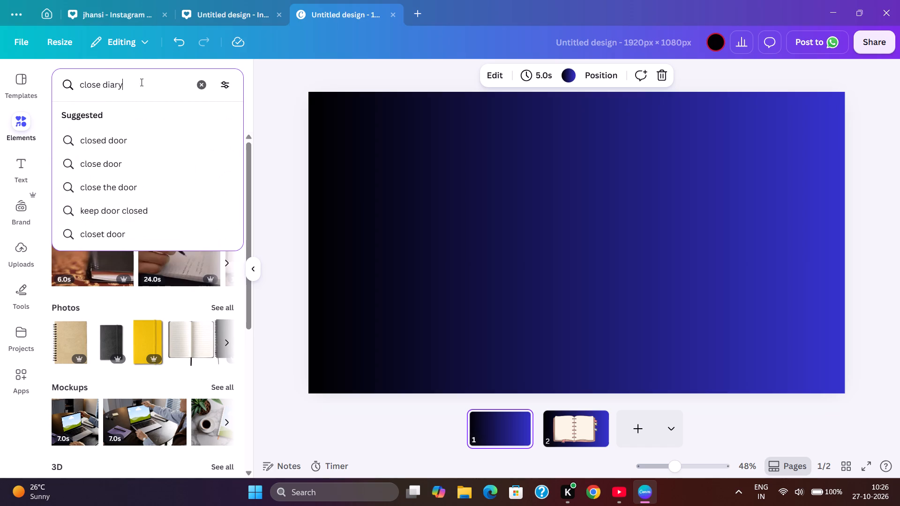
{"action": "key", "text": "Return"}
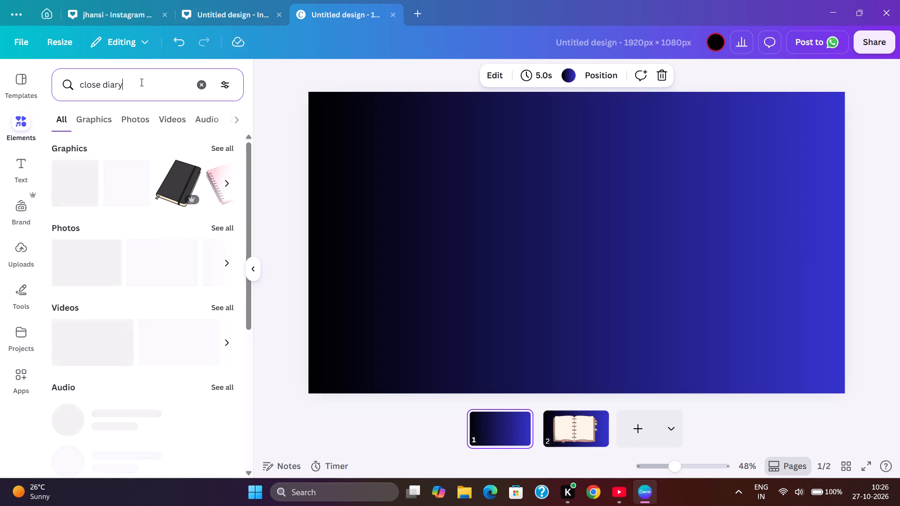
{"action": "left_click", "coordinate": [225, 184]}
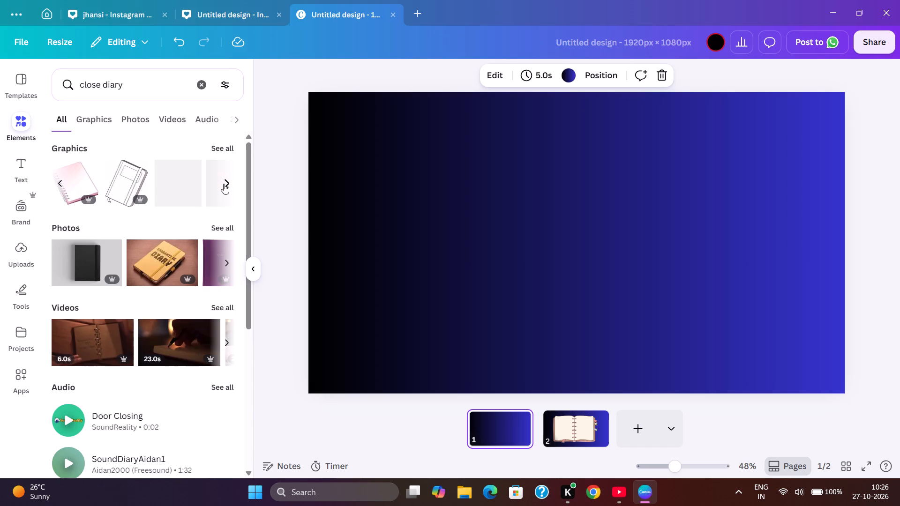
{"action": "left_click", "coordinate": [224, 184]}
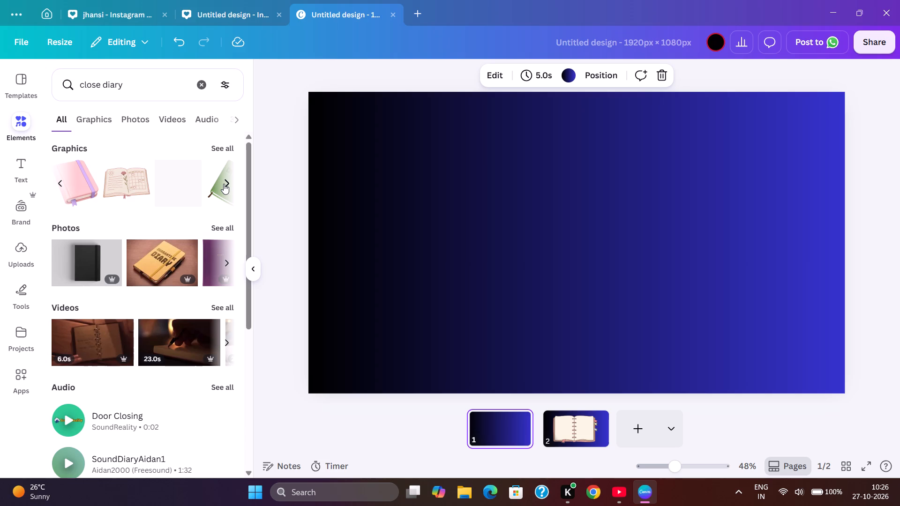
{"action": "left_click", "coordinate": [224, 184]}
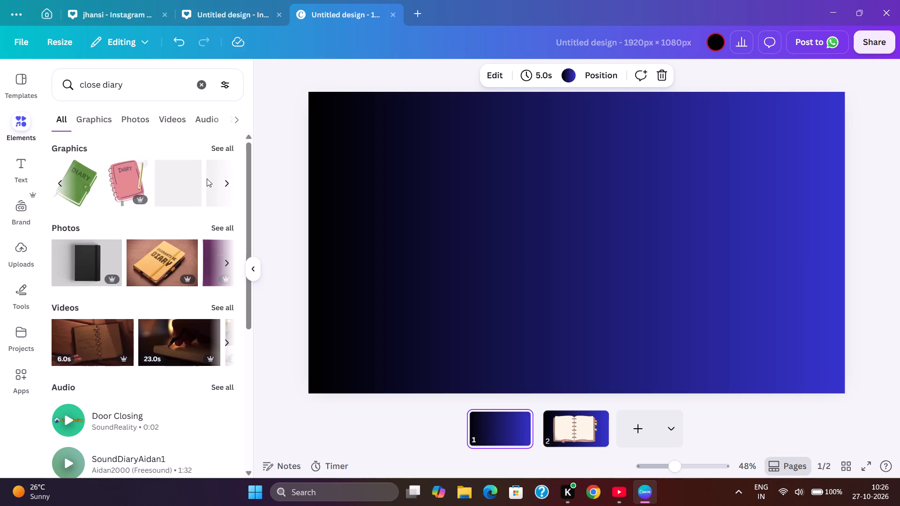
{"action": "left_click", "coordinate": [228, 185]}
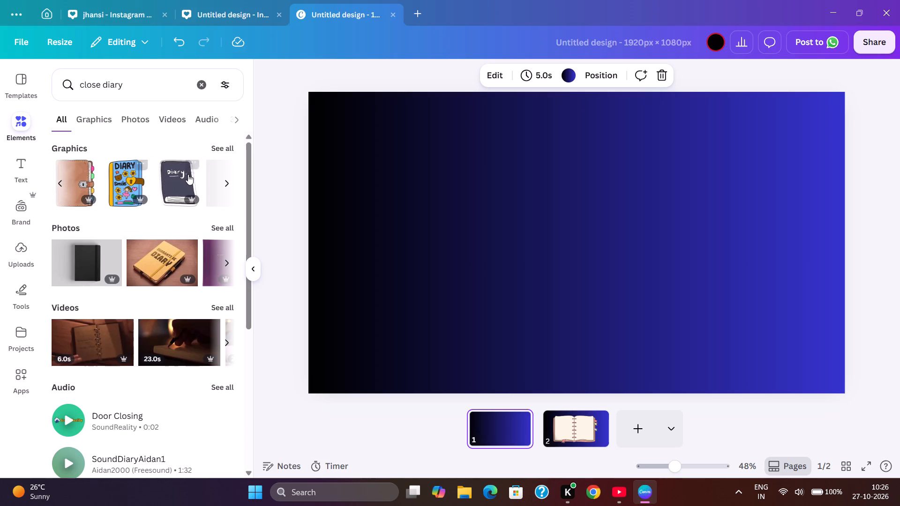
{"action": "left_click", "coordinate": [226, 183]}
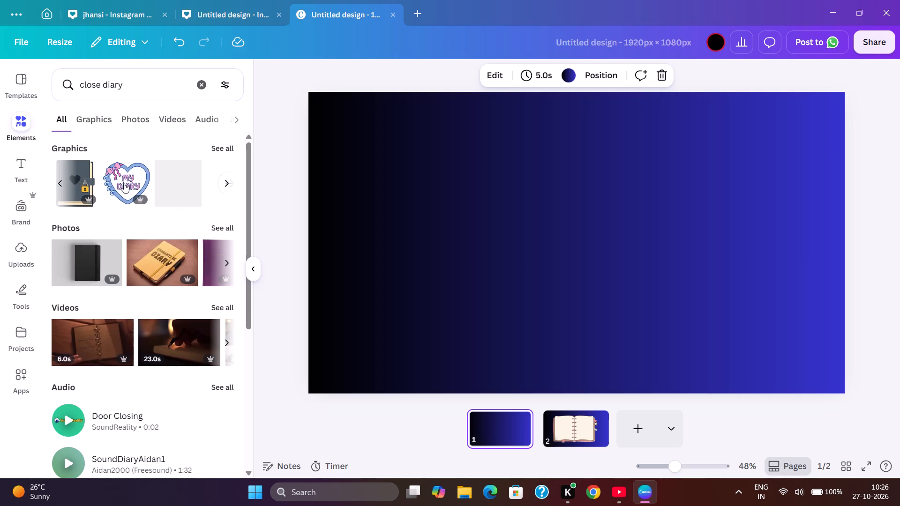
{"action": "left_click", "coordinate": [58, 181]}
{"action": "left_click", "coordinate": [58, 181]}
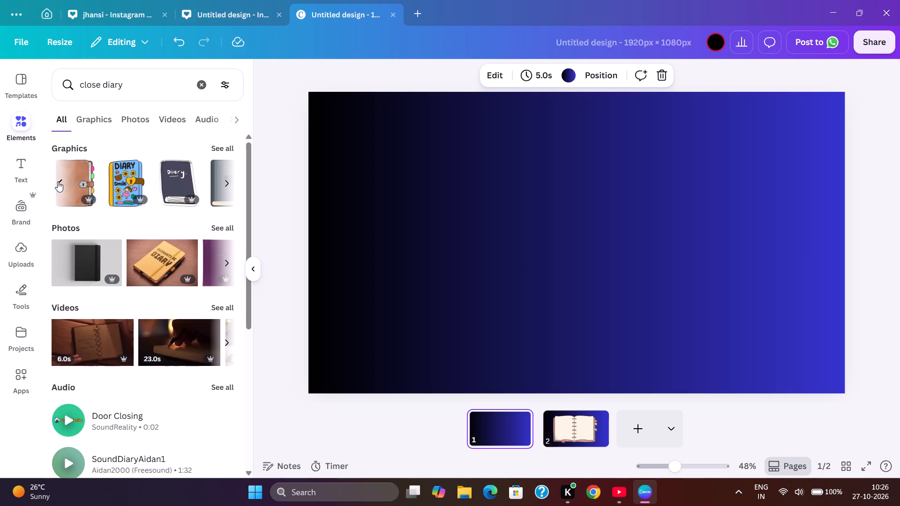
{"action": "left_click", "coordinate": [176, 178]}
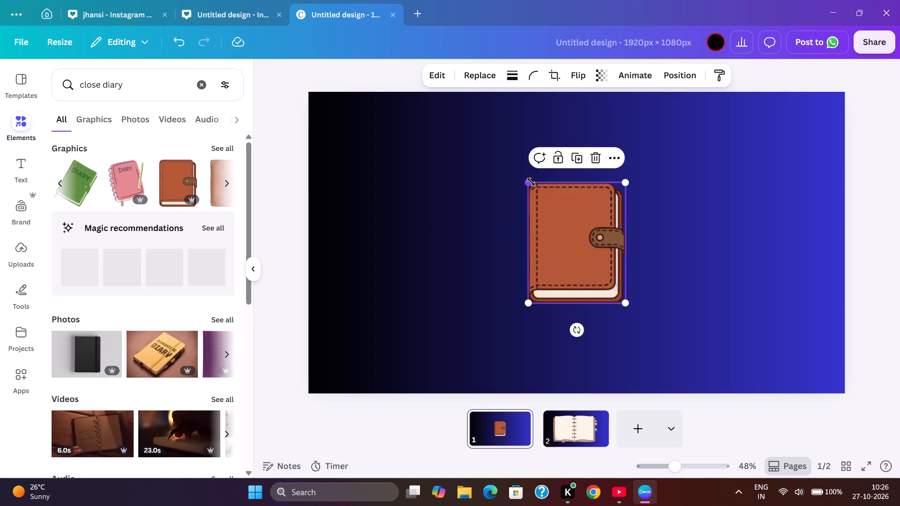
Enlarge the brown diary to about two-thirds of the page height and place it vertically centred, slightly left of the page centre.
{"action": "left_click_drag", "start_coordinate": [531, 182], "coordinate": [459, 179]}
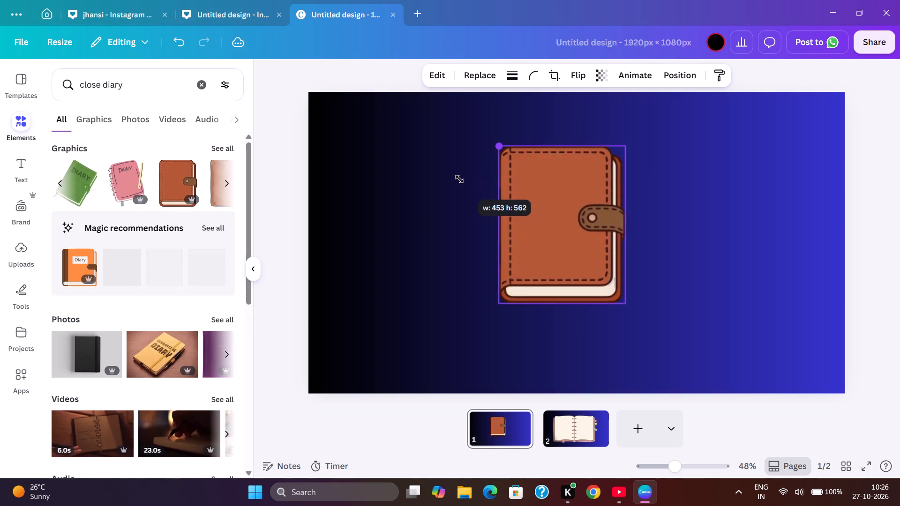
{"action": "left_click_drag", "start_coordinate": [459, 179], "coordinate": [456, 179]}
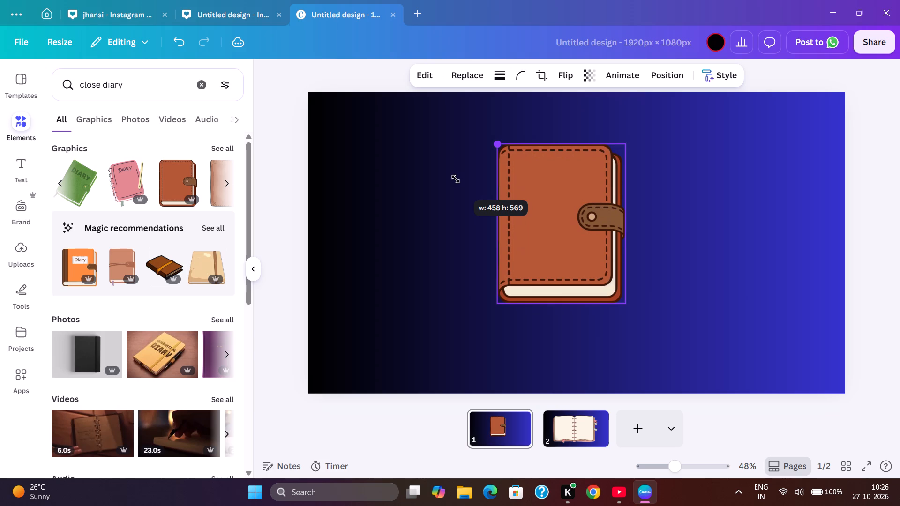
{"action": "left_click_drag", "start_coordinate": [456, 179], "coordinate": [464, 179]}
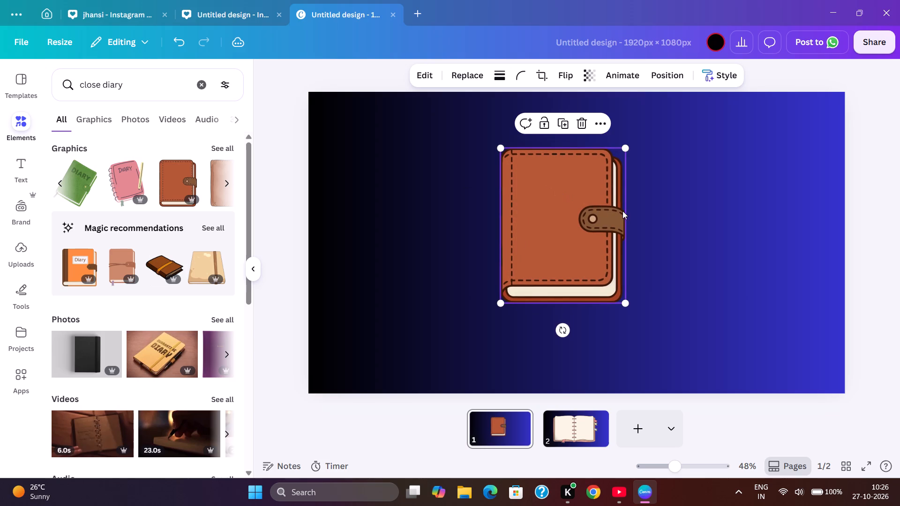
{"action": "left_click_drag", "start_coordinate": [625, 300], "coordinate": [655, 331]}
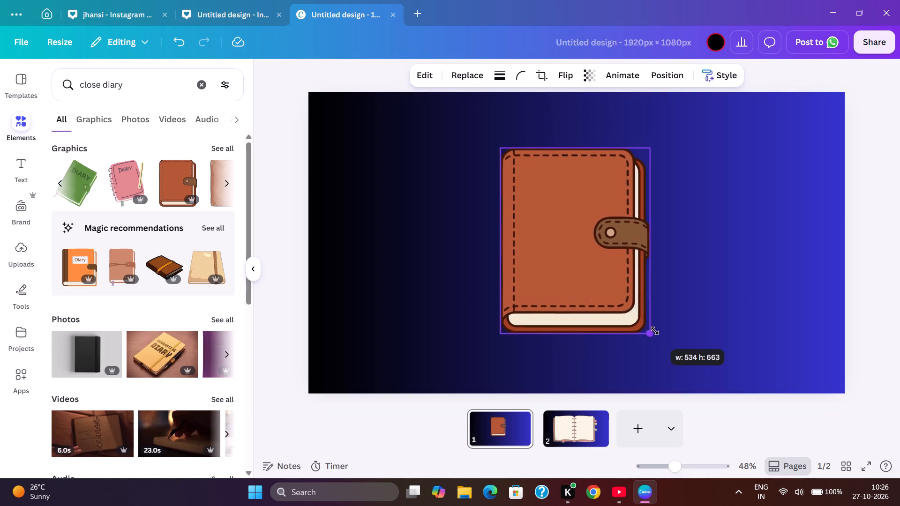
{"action": "left_click_drag", "start_coordinate": [655, 331], "coordinate": [660, 335]}
{"action": "left_click_drag", "start_coordinate": [599, 250], "coordinate": [588, 259]}
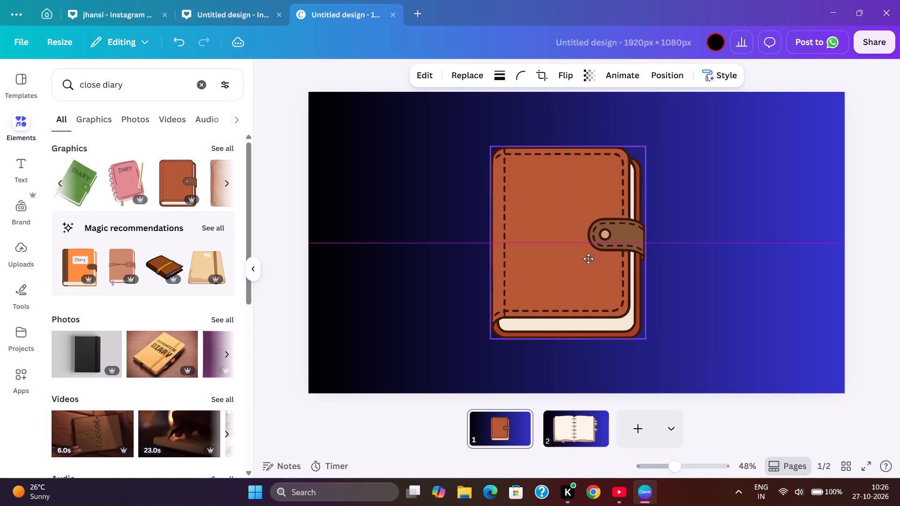
{"action": "left_click_drag", "start_coordinate": [588, 259], "coordinate": [579, 246]}
{"action": "left_click", "coordinate": [545, 195]}
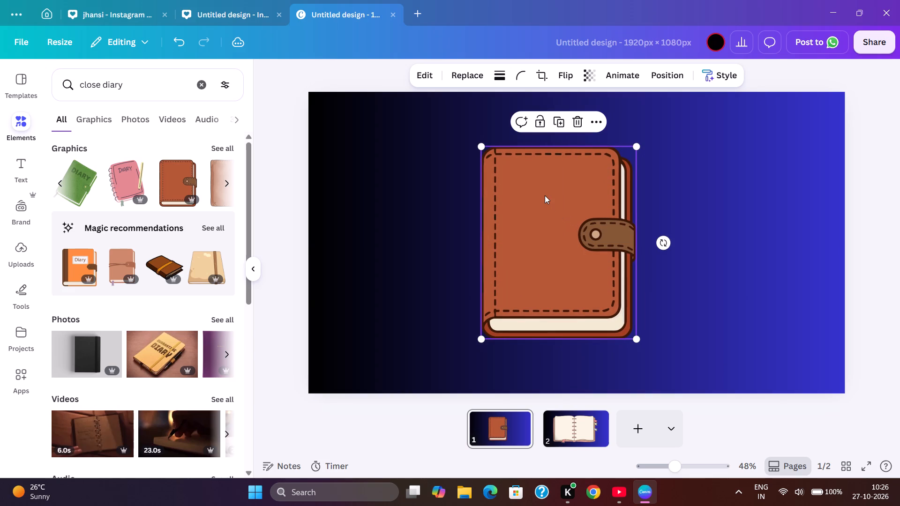
Add a heading text box to page 1, shrink it to about size 44, and place it across the top of the diary cover.
{"action": "left_click", "coordinate": [547, 191]}
{"action": "left_click", "coordinate": [14, 169]}
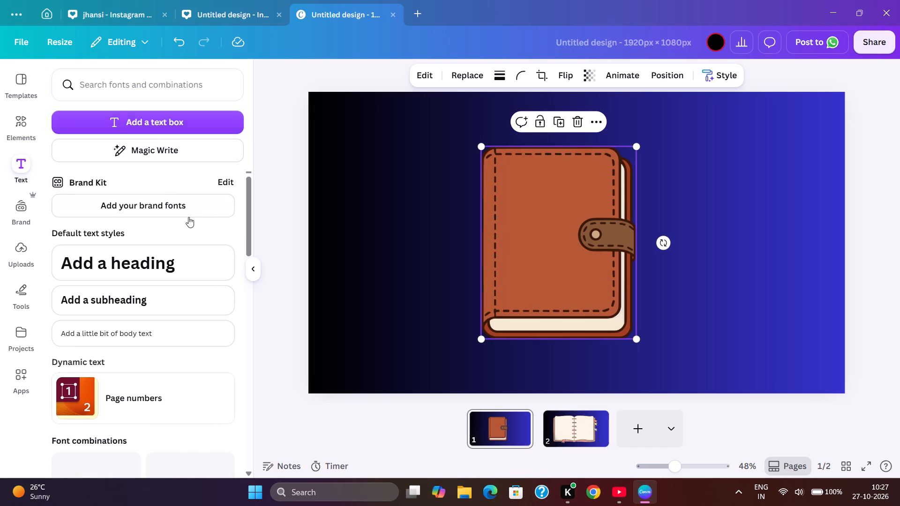
{"action": "left_click", "coordinate": [146, 259]}
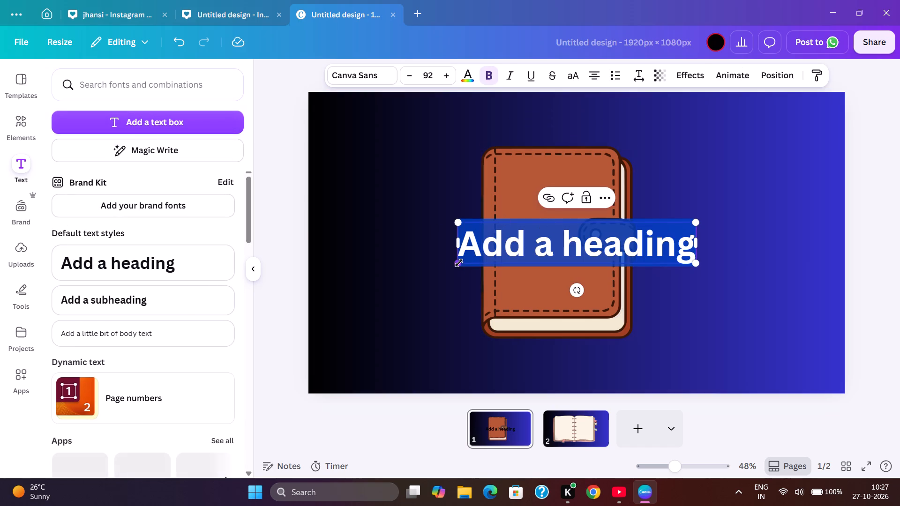
{"action": "left_click_drag", "start_coordinate": [457, 264], "coordinate": [533, 231]}
{"action": "left_click_drag", "start_coordinate": [596, 239], "coordinate": [549, 203]}
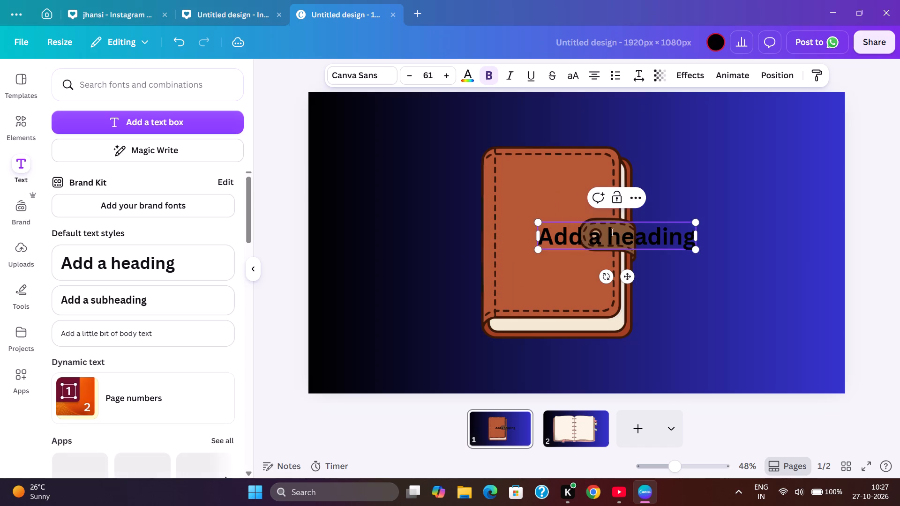
{"action": "left_click_drag", "start_coordinate": [612, 232], "coordinate": [570, 222]}
{"action": "left_click_drag", "start_coordinate": [629, 277], "coordinate": [600, 257]}
{"action": "left_click_drag", "start_coordinate": [601, 257], "coordinate": [584, 218]}
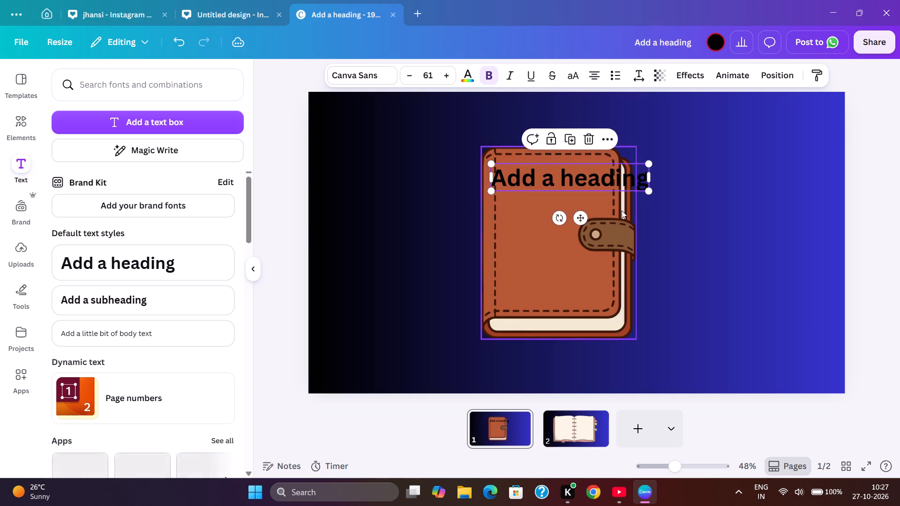
{"action": "left_click_drag", "start_coordinate": [648, 189], "coordinate": [648, 190]}
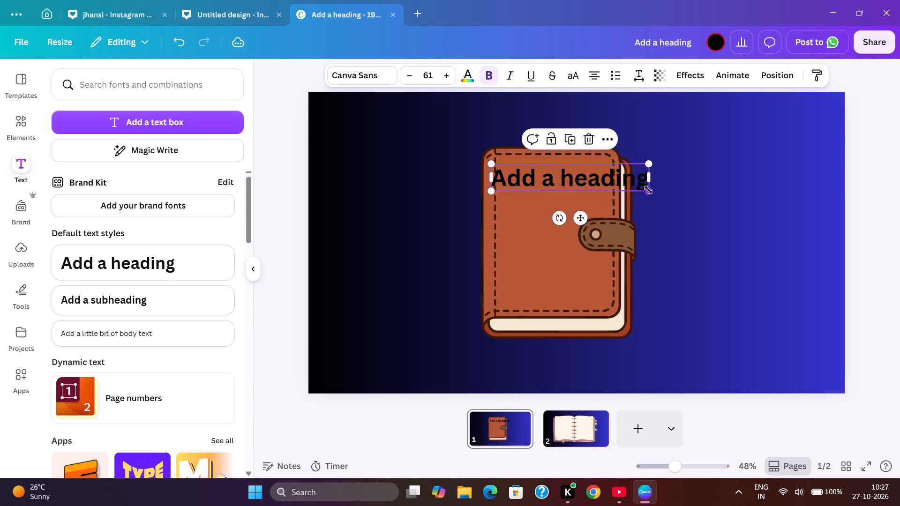
{"action": "left_click_drag", "start_coordinate": [648, 190], "coordinate": [612, 185]}
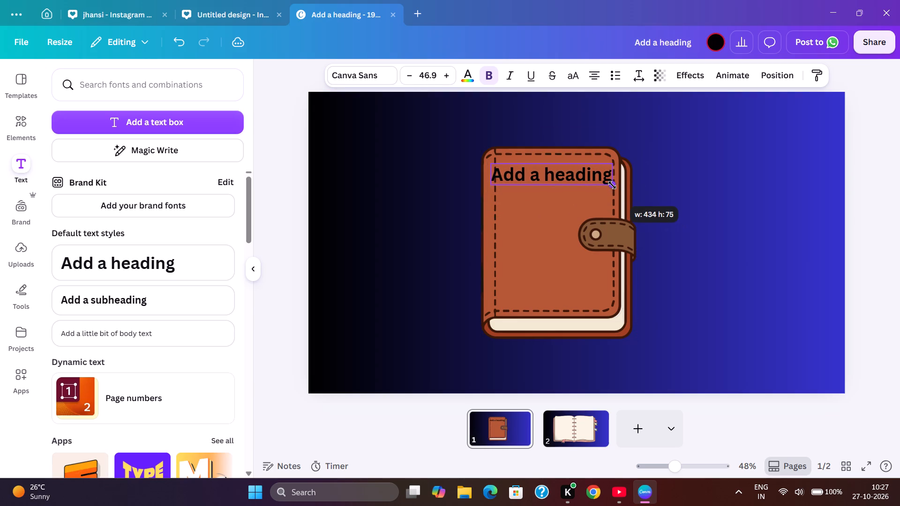
{"action": "left_click_drag", "start_coordinate": [612, 185], "coordinate": [612, 185]}
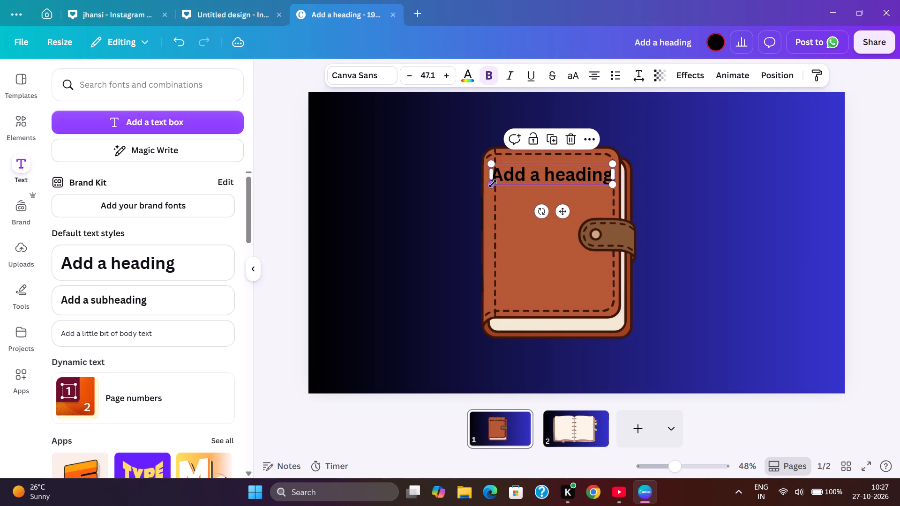
{"action": "left_click_drag", "start_coordinate": [493, 184], "coordinate": [499, 182]}
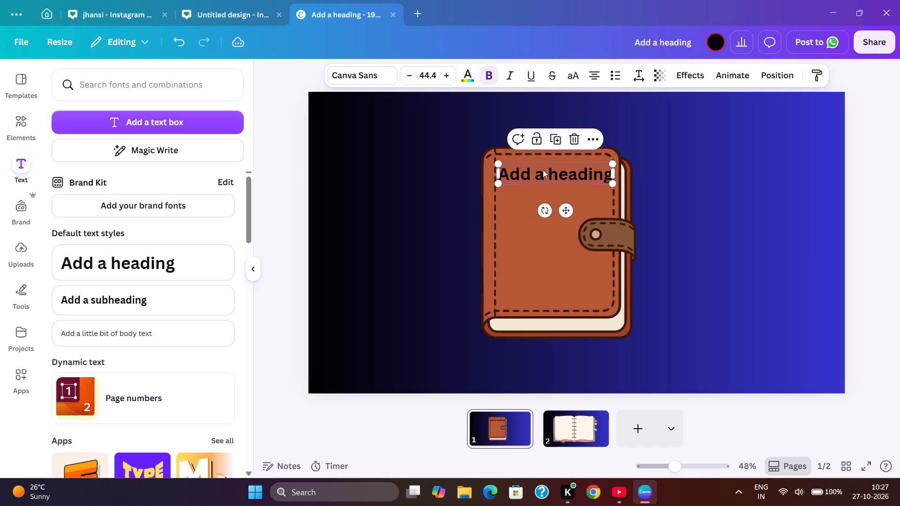
Replace the heading's placeholder text with "RULE OF LIFE" in capitals.
{"action": "left_click", "coordinate": [600, 171]}
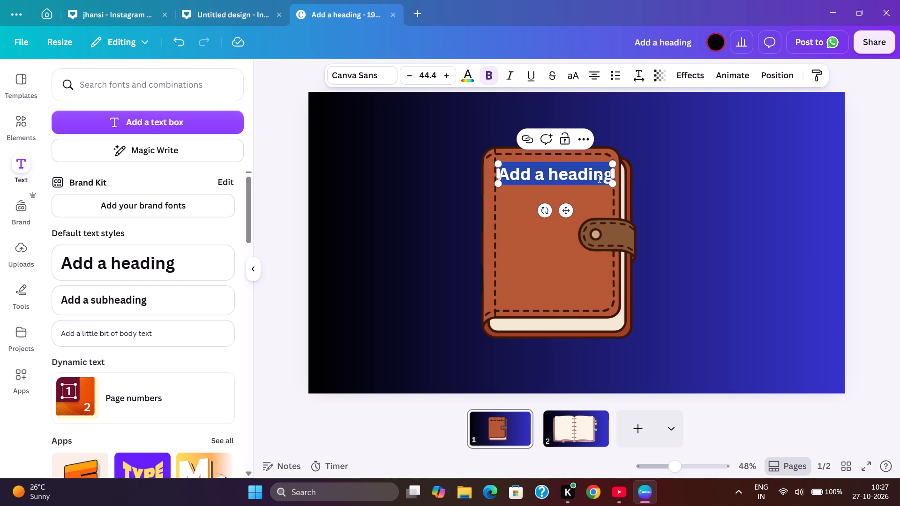
{"action": "key", "text": "shift+r"}
{"action": "type", "text": "ule"}
{"action": "key", "text": "space"}
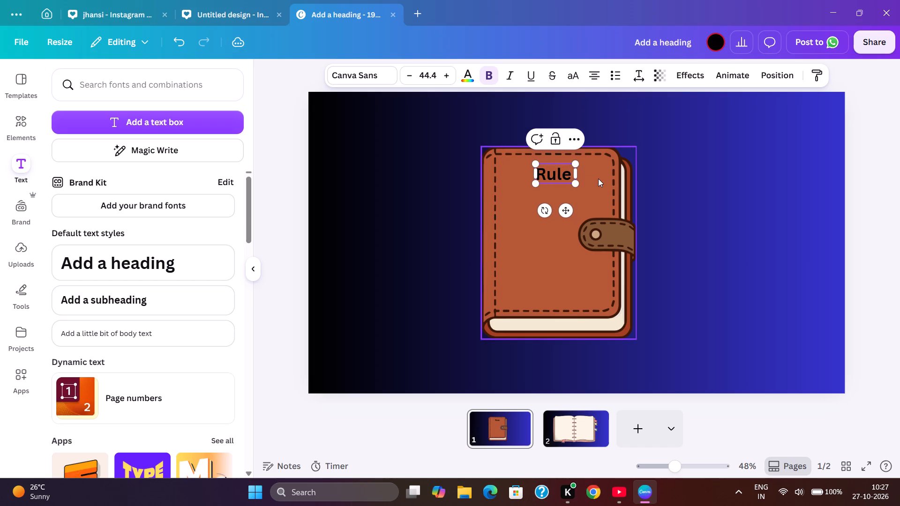
{"action": "key", "text": "BackSpace"}
{"action": "key", "text": "BackSpace"}
{"action": "key", "text": "BackSpace"}
{"action": "key", "text": "BackSpace"}
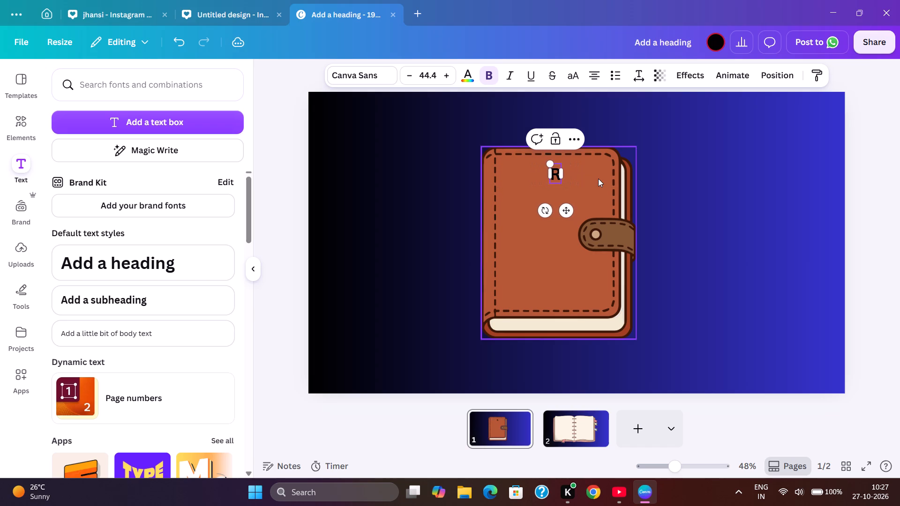
{"action": "key", "text": "u"}
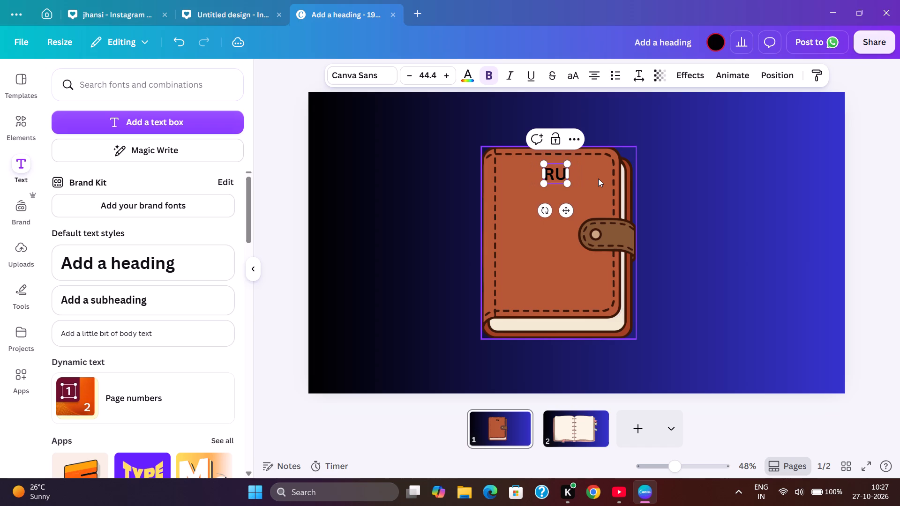
{"action": "type", "text": "LE"}
{"action": "key", "text": "space"}
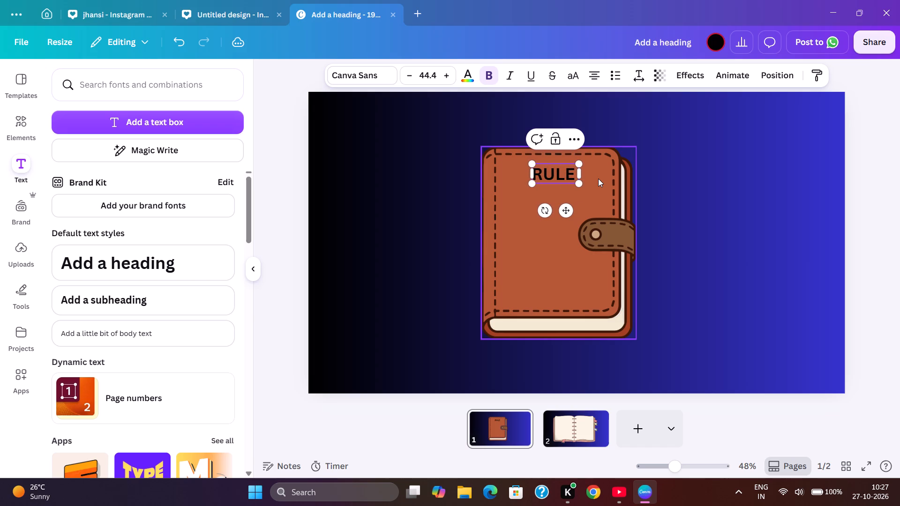
{"action": "type", "text": "OF"}
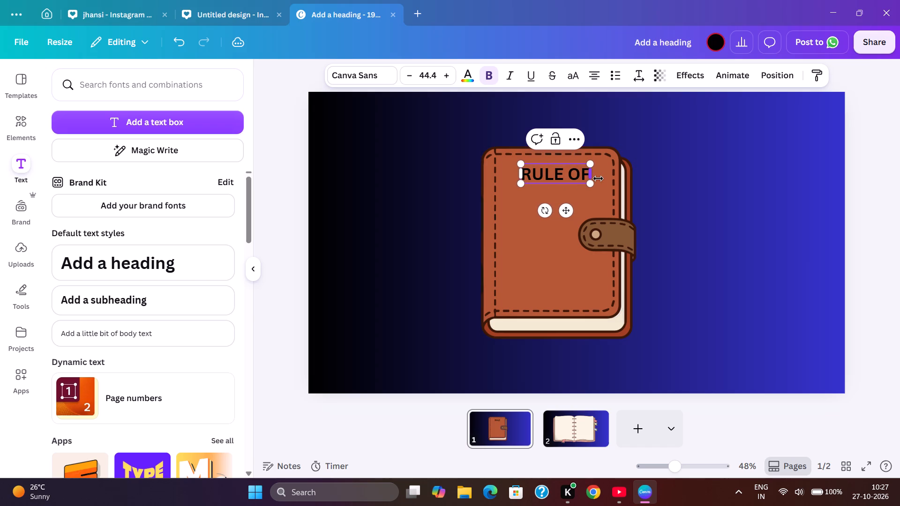
{"action": "key", "text": "space"}
{"action": "type", "text": "L"}
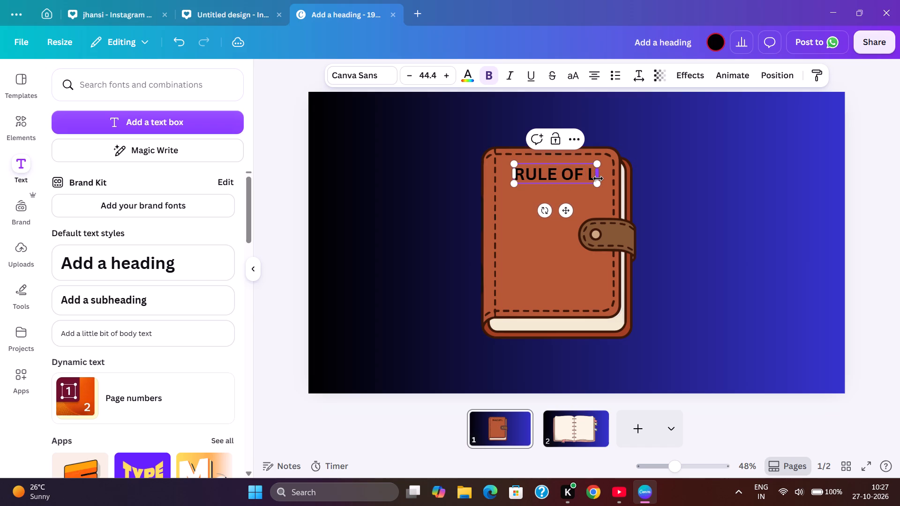
{"action": "key", "text": "i"}
{"action": "type", "text": "FE"}
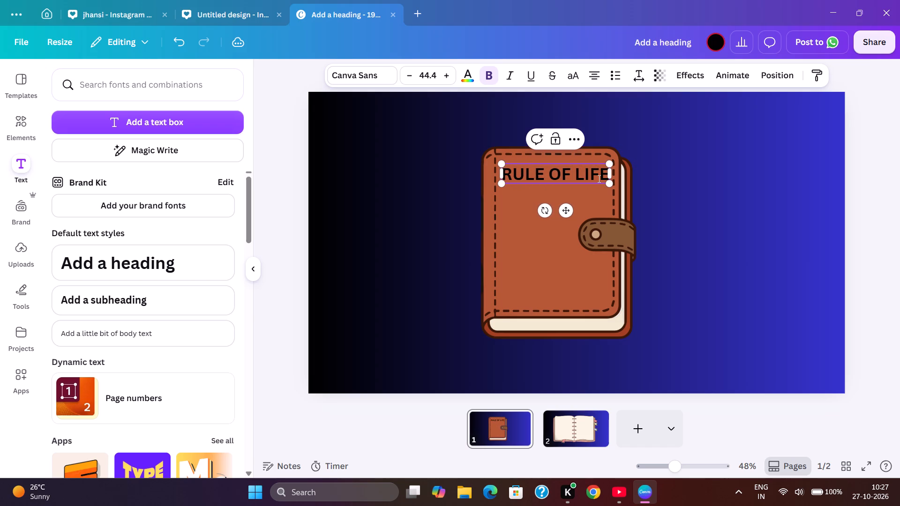
Add a subheading on the diary cover with the text "THE UNTOLD TRUTH".
{"action": "left_click", "coordinate": [175, 299]}
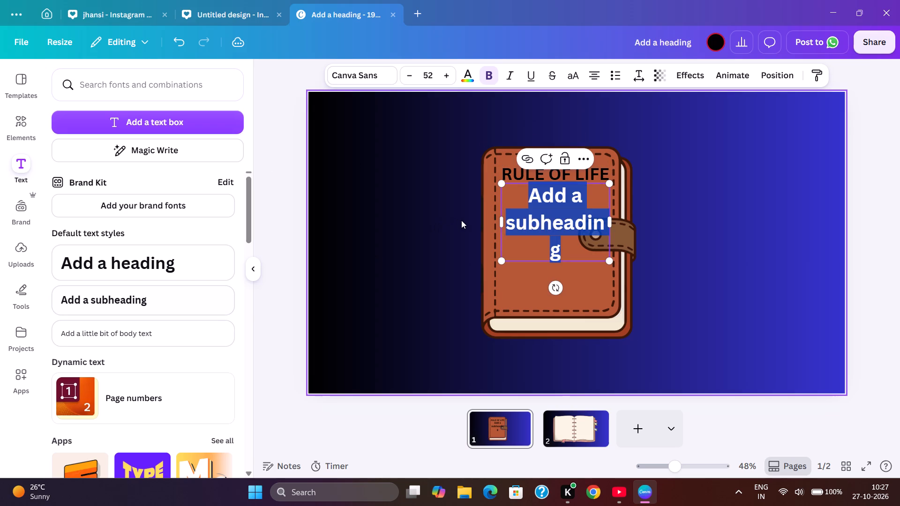
{"action": "type", "text": "THE"}
{"action": "key", "text": "space"}
{"action": "key", "text": "u"}
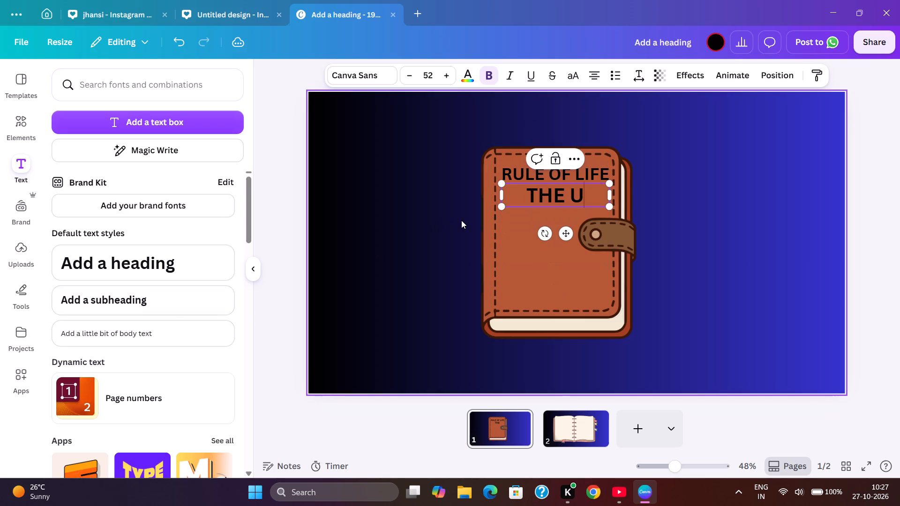
{"action": "key", "text": "n"}
{"action": "type", "text": "TOLD"}
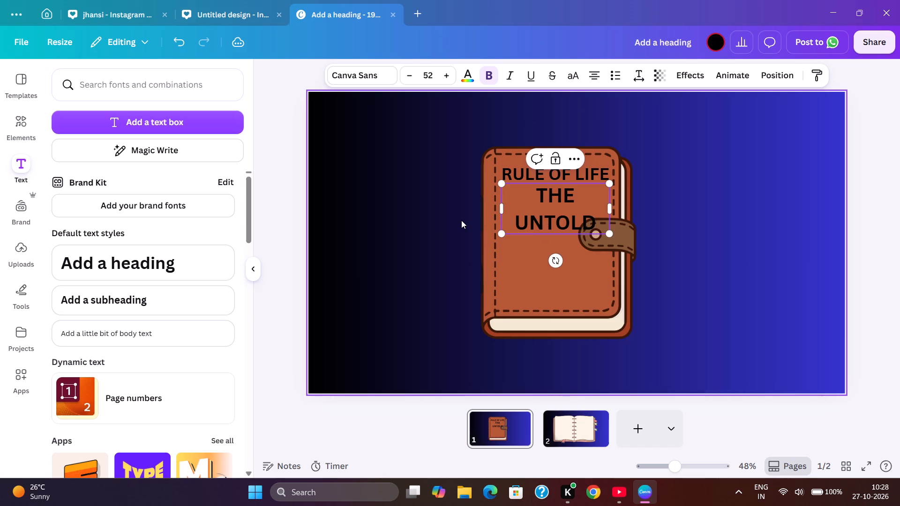
{"action": "key", "text": "space"}
{"action": "type", "text": "T"}
{"action": "type", "text": "RUTH"}
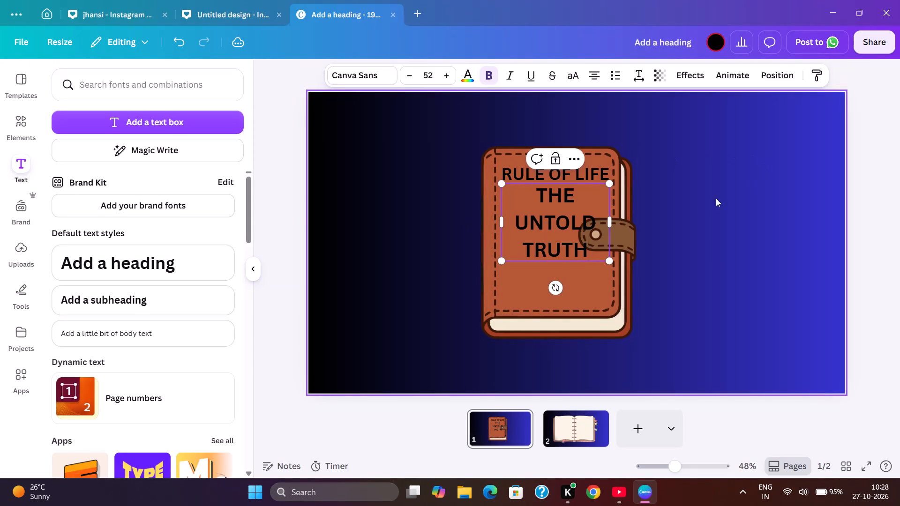
{"action": "left_click", "coordinate": [699, 206]}
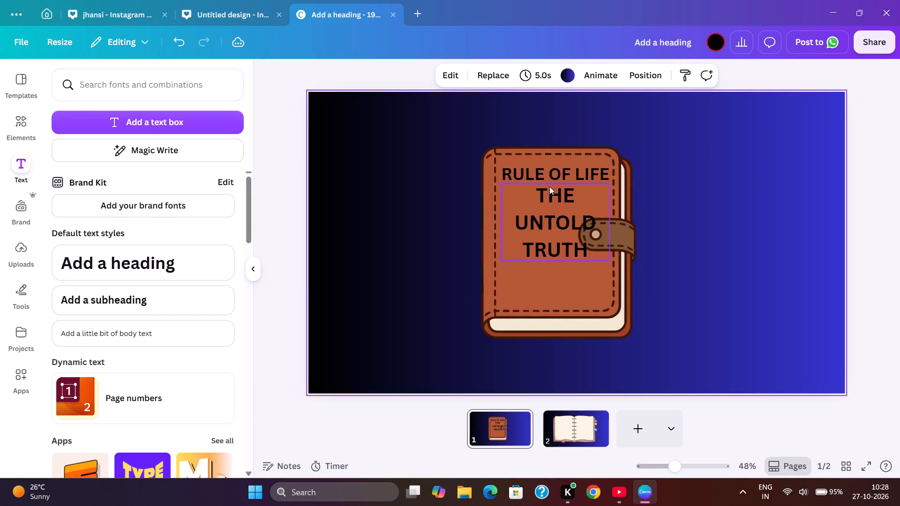
Adjust the width of the "THE UNTOLD TRUTH" text box and place it on the lower half of the diary cover.
{"action": "left_click", "coordinate": [552, 196]}
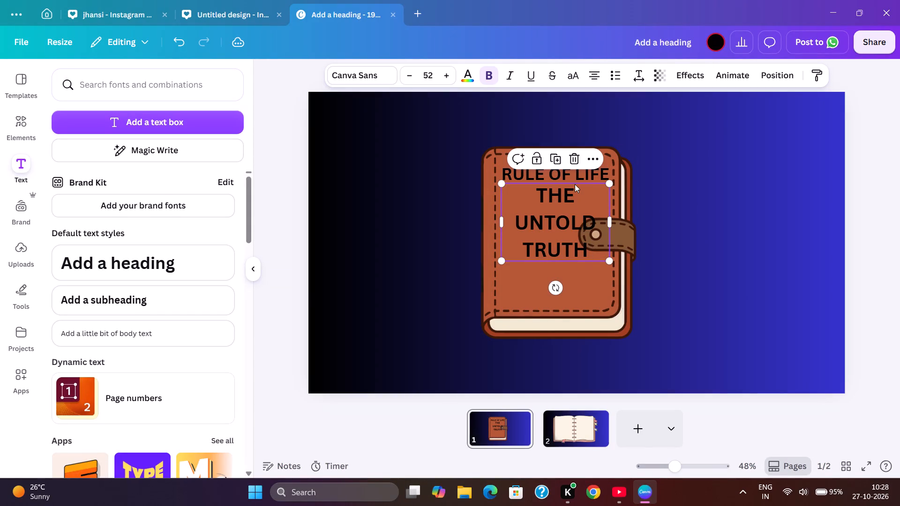
{"action": "left_click_drag", "start_coordinate": [554, 211], "coordinate": [548, 229]}
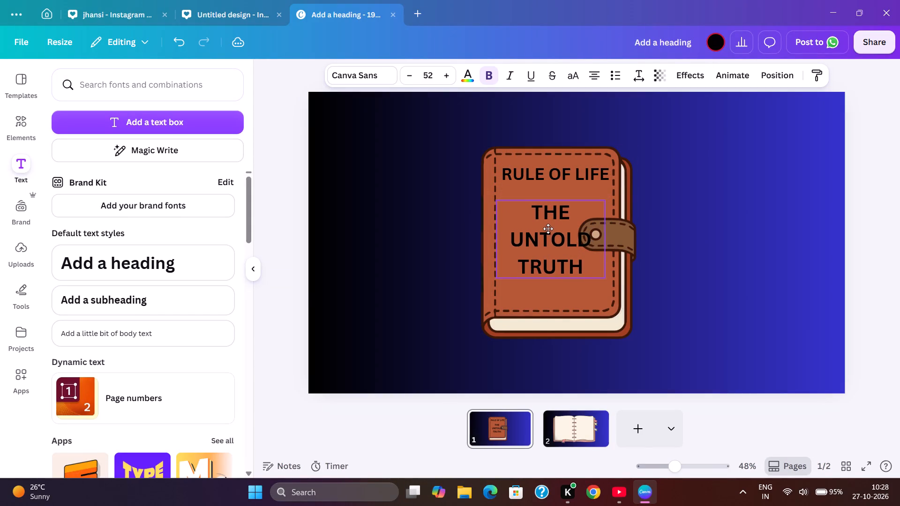
{"action": "left_click_drag", "start_coordinate": [548, 229], "coordinate": [547, 227]}
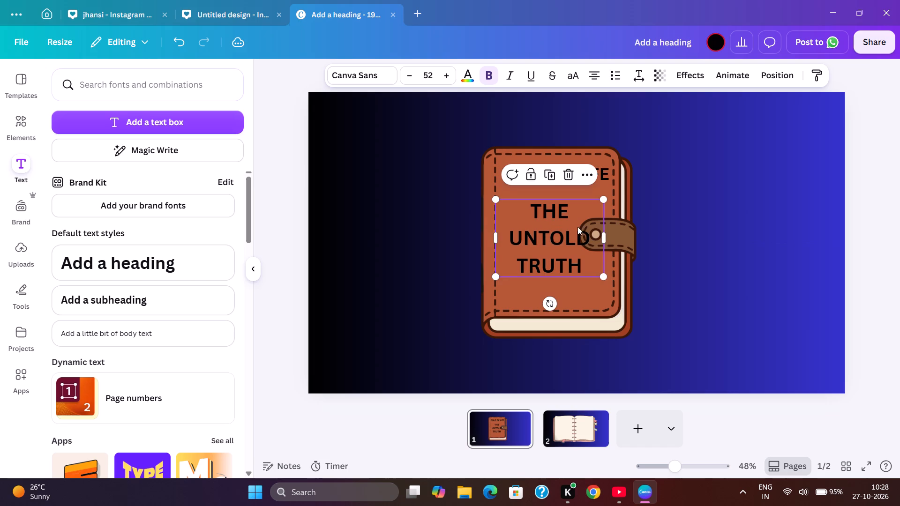
{"action": "left_click_drag", "start_coordinate": [603, 235], "coordinate": [594, 235]}
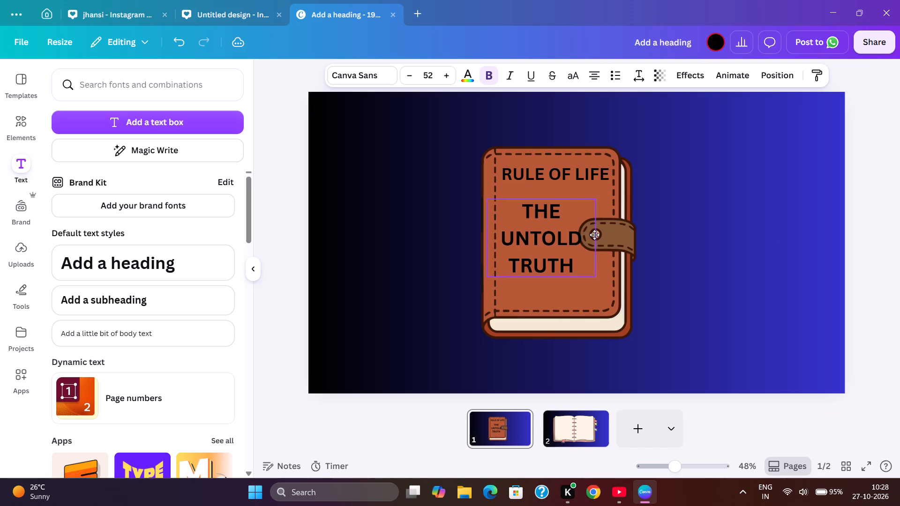
{"action": "left_click_drag", "start_coordinate": [594, 235], "coordinate": [593, 236]}
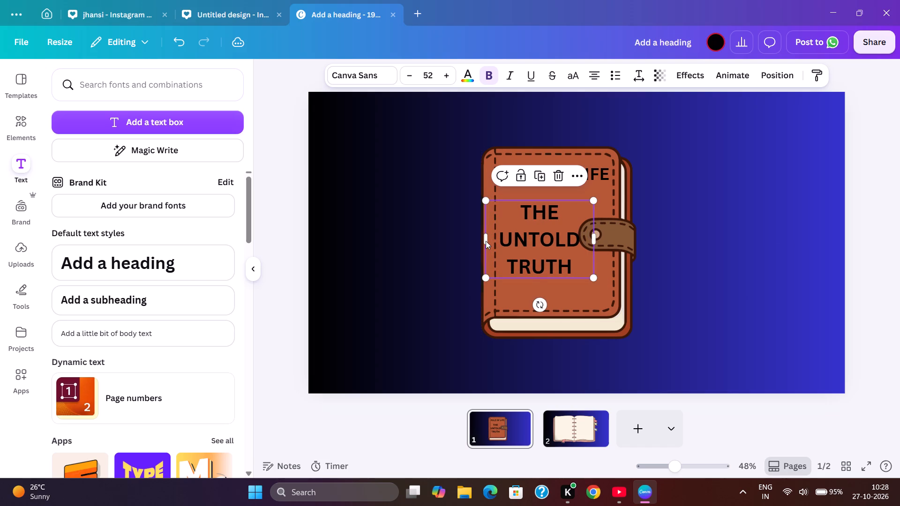
{"action": "left_click_drag", "start_coordinate": [483, 237], "coordinate": [498, 237]}
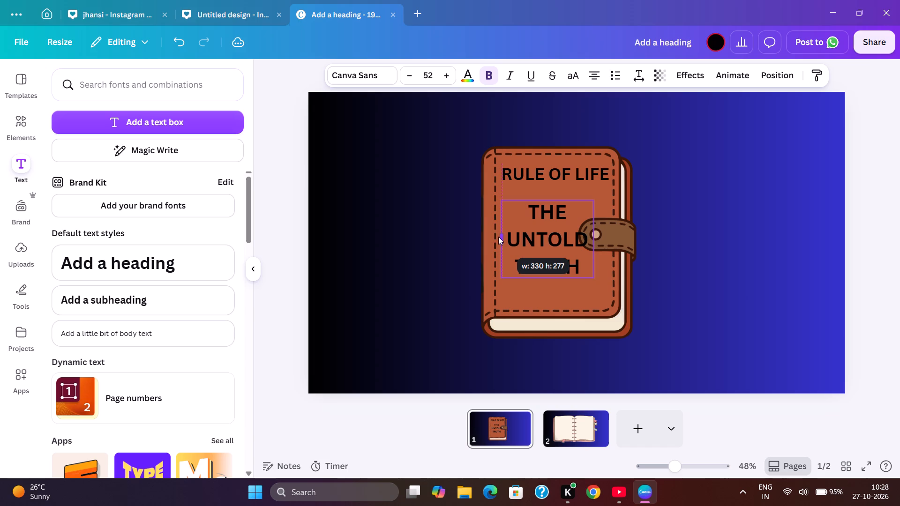
{"action": "left_click_drag", "start_coordinate": [498, 237], "coordinate": [495, 236]}
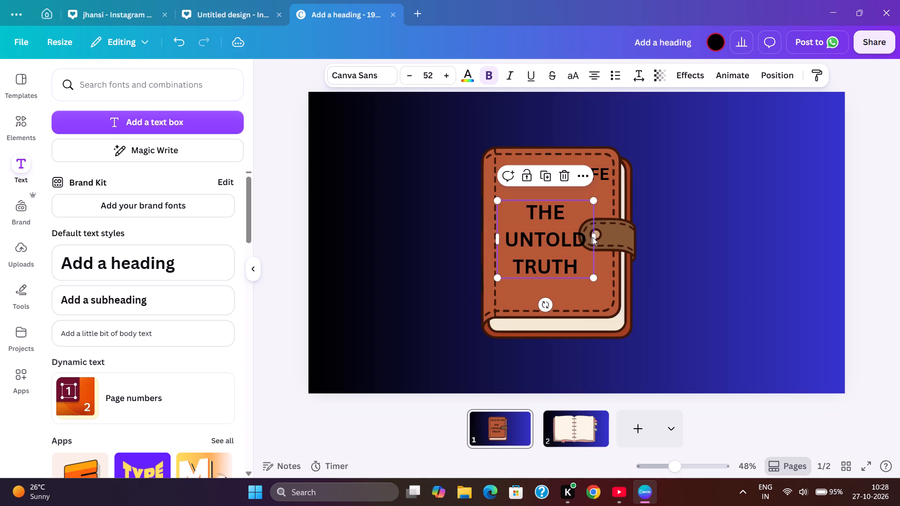
{"action": "left_click_drag", "start_coordinate": [594, 234], "coordinate": [593, 235]}
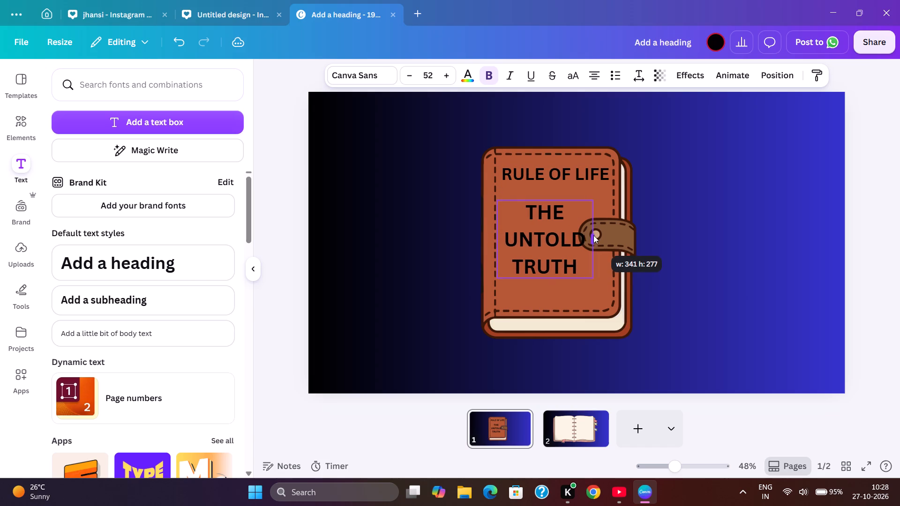
{"action": "left_click_drag", "start_coordinate": [593, 235], "coordinate": [611, 234]}
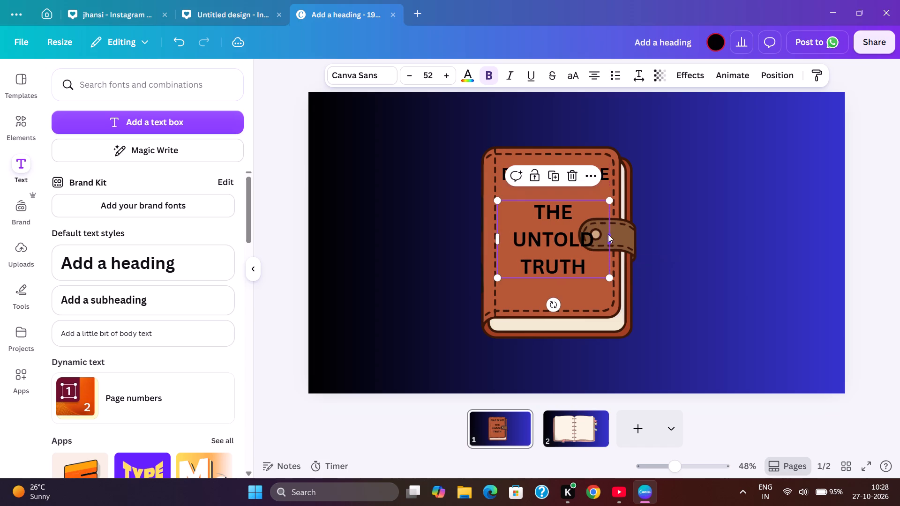
{"action": "left_click_drag", "start_coordinate": [570, 235], "coordinate": [568, 212]}
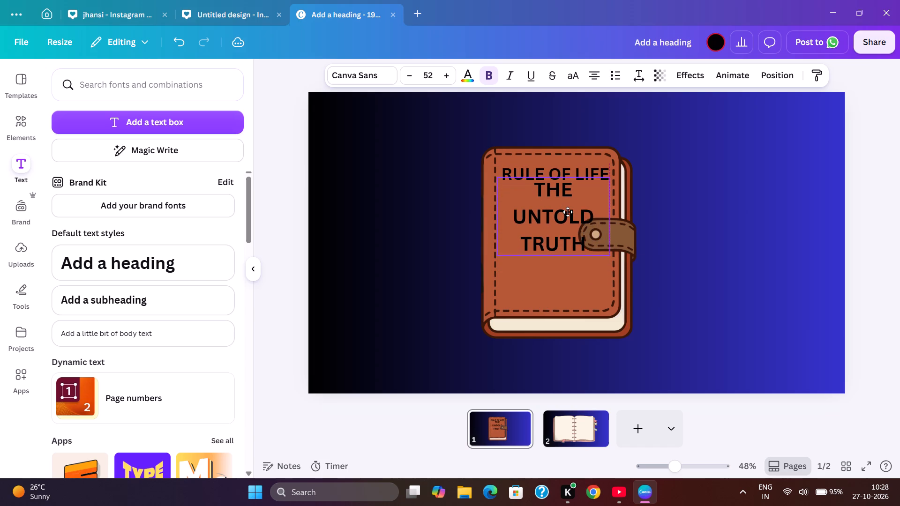
{"action": "left_click_drag", "start_coordinate": [568, 212], "coordinate": [567, 248]}
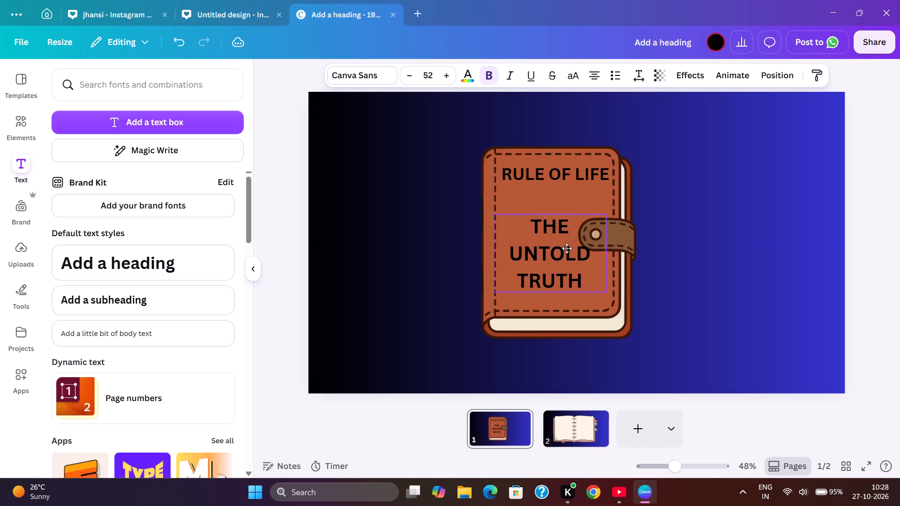
{"action": "left_click_drag", "start_coordinate": [567, 248], "coordinate": [567, 257]}
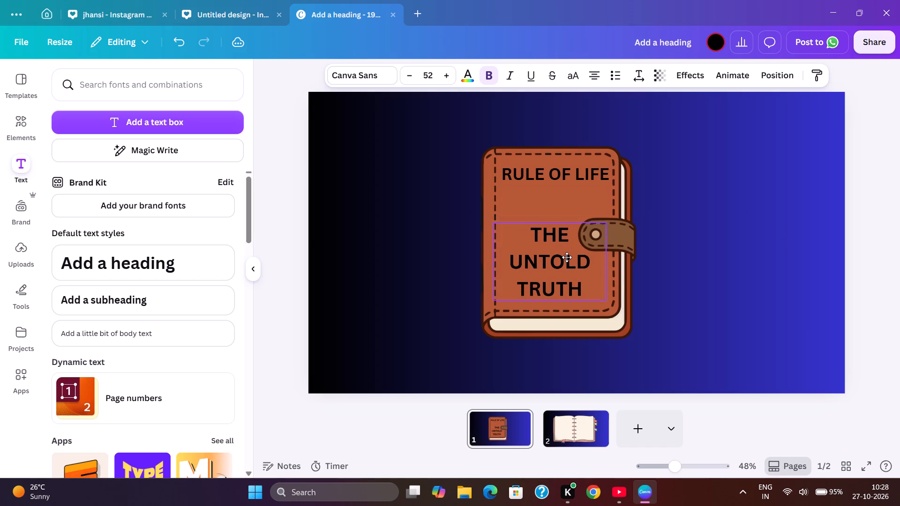
{"action": "left_click_drag", "start_coordinate": [567, 257], "coordinate": [566, 260]}
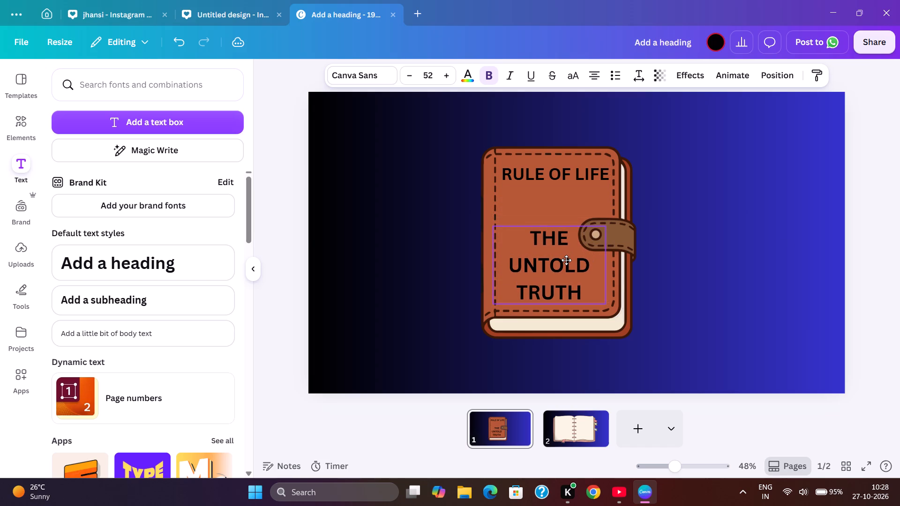
{"action": "left_click_drag", "start_coordinate": [566, 260], "coordinate": [567, 260]}
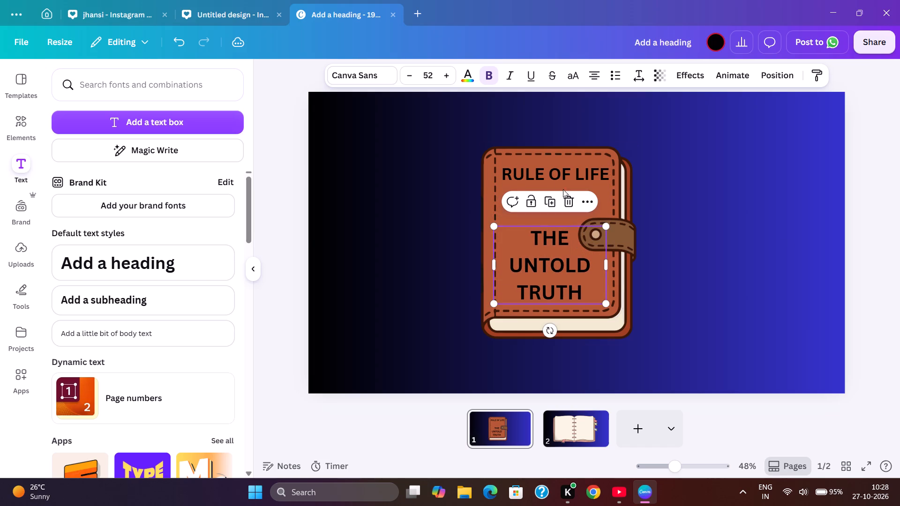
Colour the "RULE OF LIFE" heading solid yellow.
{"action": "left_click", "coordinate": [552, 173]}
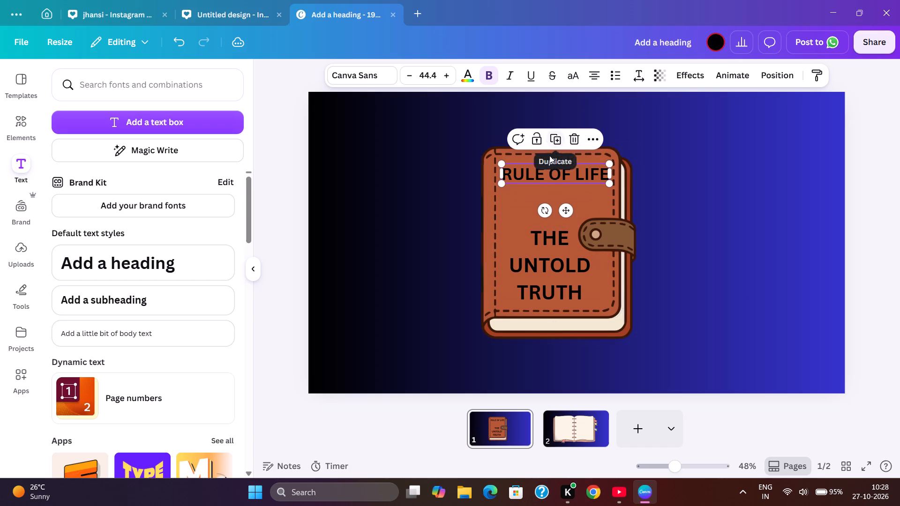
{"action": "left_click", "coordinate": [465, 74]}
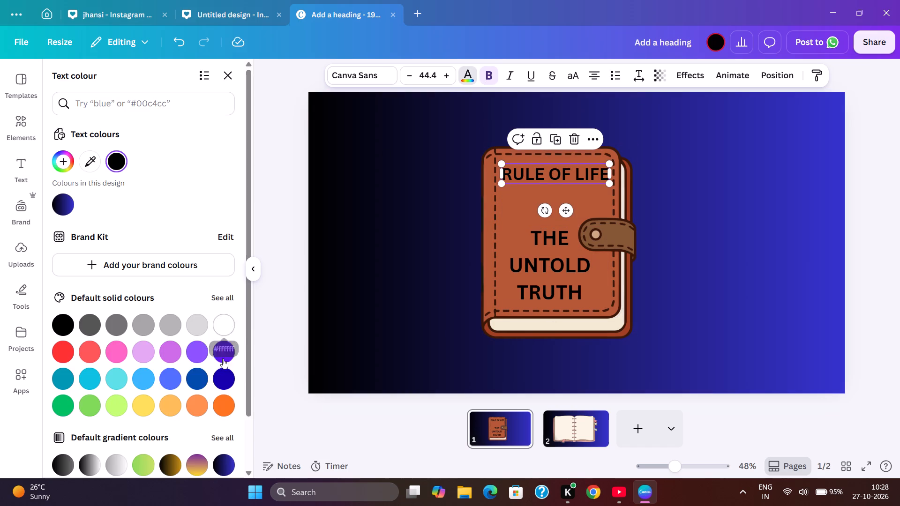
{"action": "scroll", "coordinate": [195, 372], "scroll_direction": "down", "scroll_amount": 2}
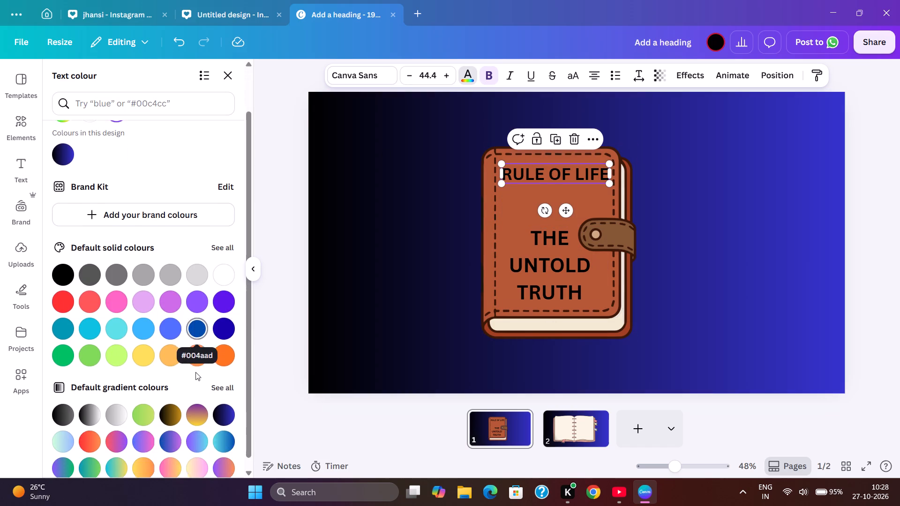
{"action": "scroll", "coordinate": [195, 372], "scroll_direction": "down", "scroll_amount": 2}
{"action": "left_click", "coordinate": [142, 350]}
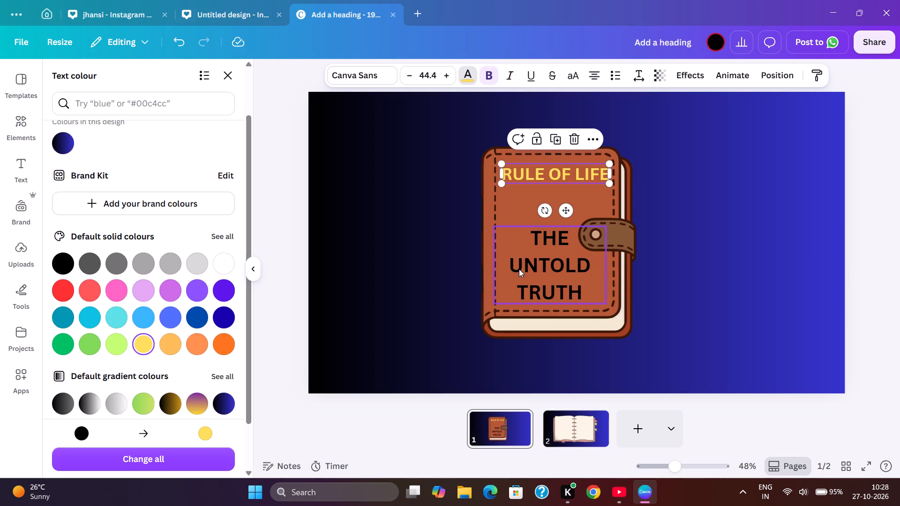
Try gradient text colours on "THE UNTOLD TRUTH" and apply the red-to-orange gradient.
{"action": "left_click", "coordinate": [540, 254]}
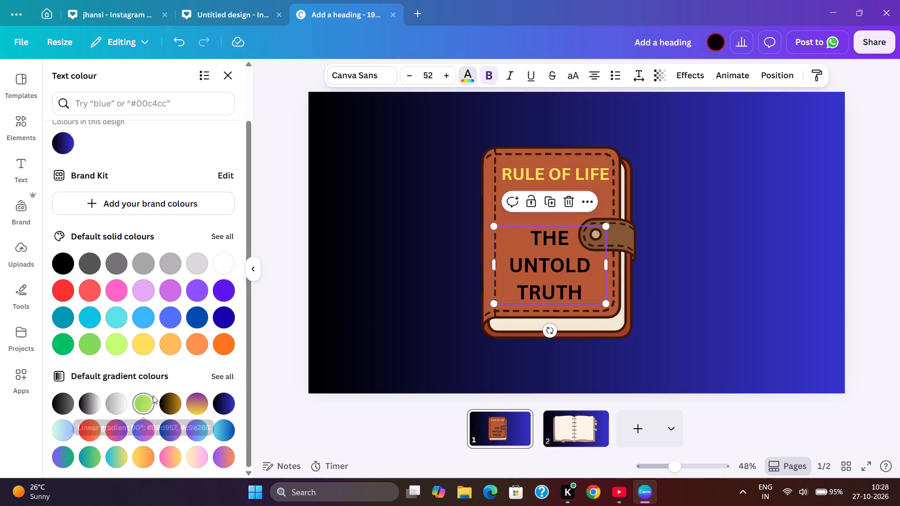
{"action": "scroll", "coordinate": [153, 396], "scroll_direction": "down", "scroll_amount": 3}
{"action": "left_click", "coordinate": [197, 408]}
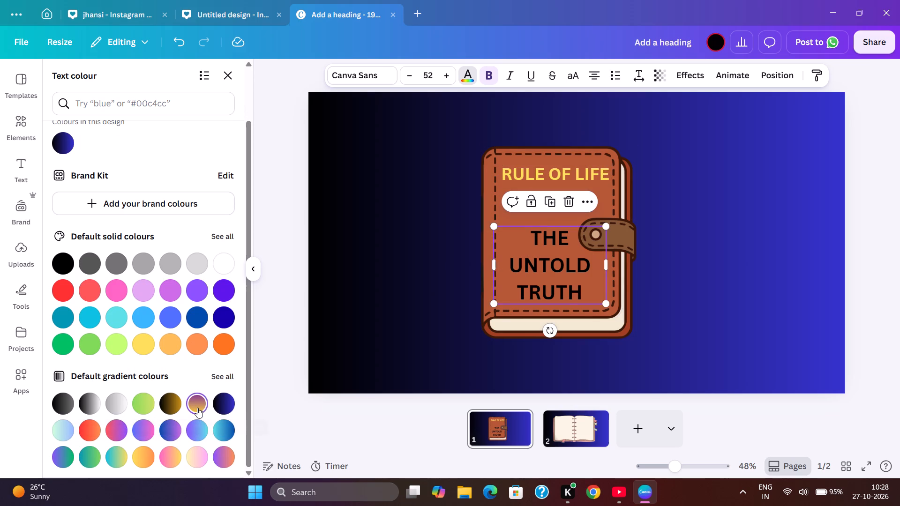
{"action": "left_click", "coordinate": [229, 407]}
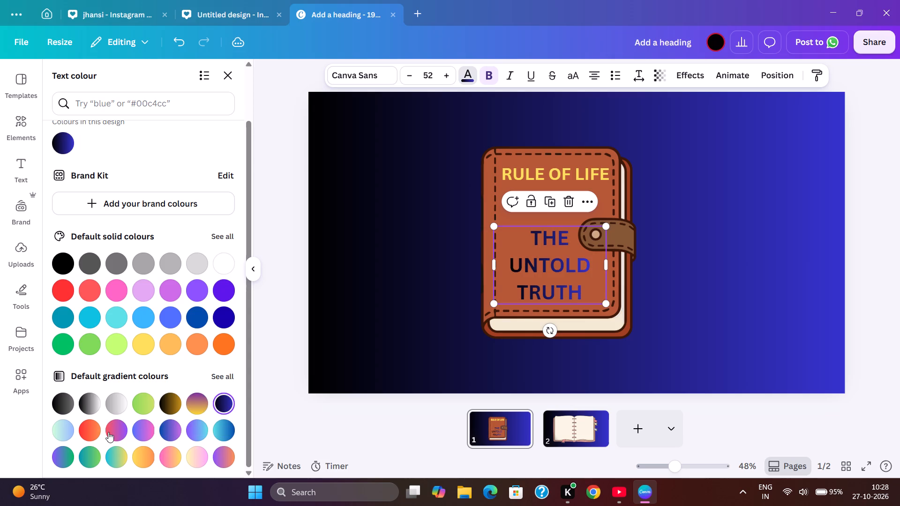
{"action": "left_click", "coordinate": [93, 429]}
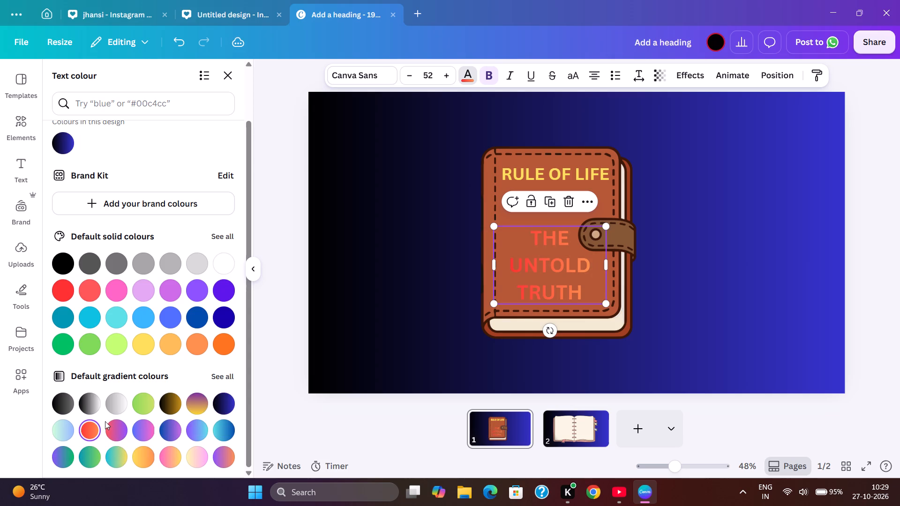
Try gradient text colours on the "RULE OF LIFE" heading and apply the teal-to-yellow gradient.
{"action": "left_click", "coordinate": [553, 173]}
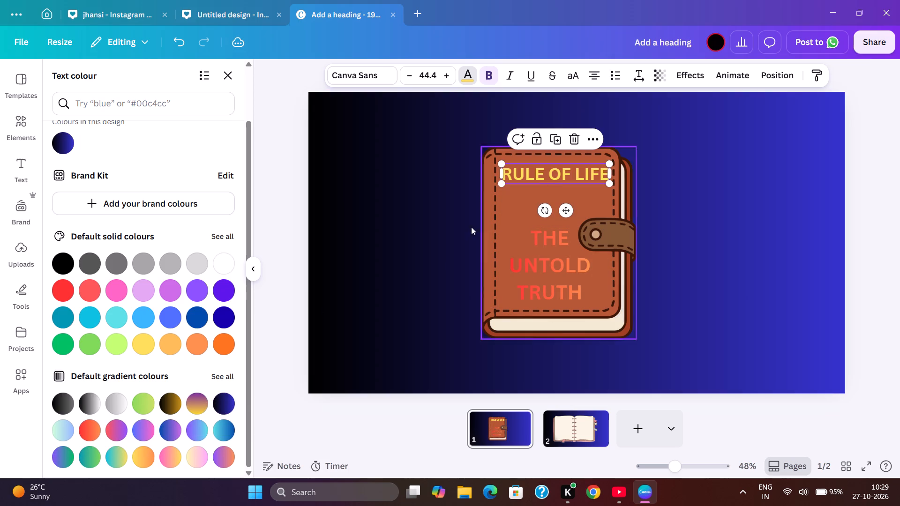
{"action": "left_click", "coordinate": [198, 457]}
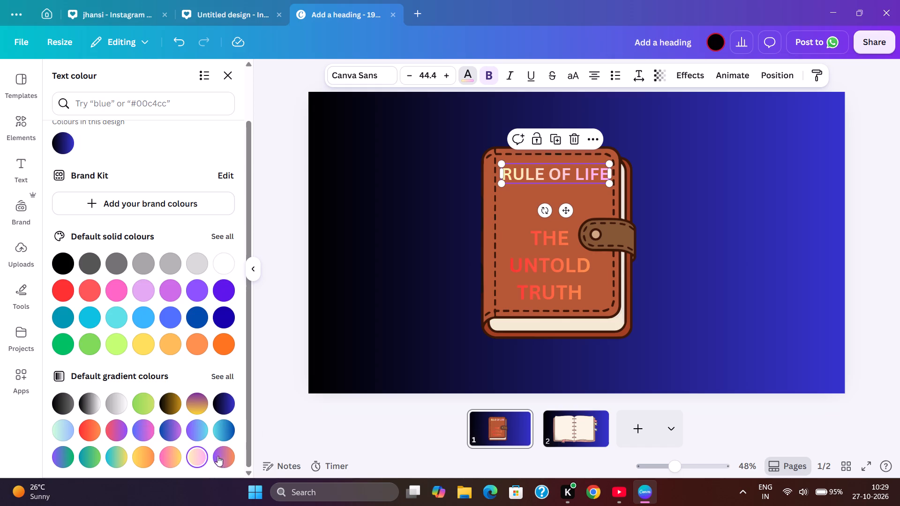
{"action": "left_click", "coordinate": [225, 456]}
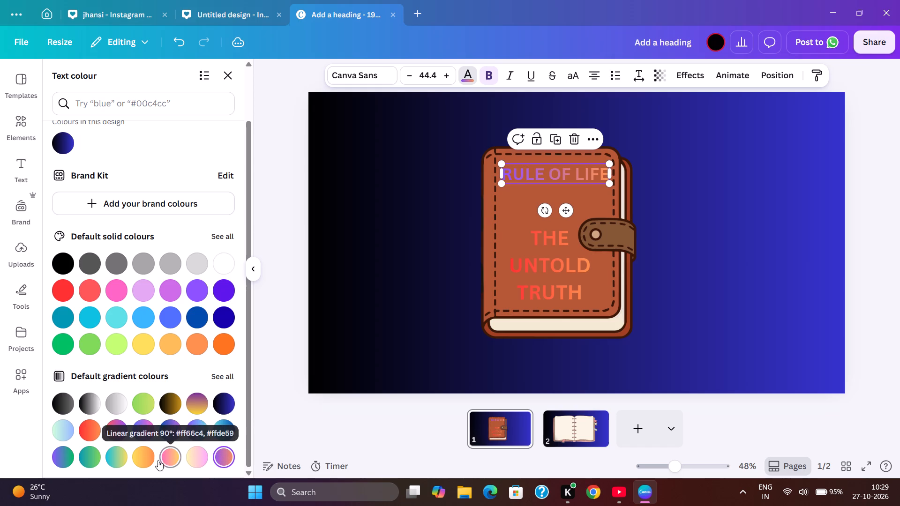
{"action": "left_click", "coordinate": [106, 458]}
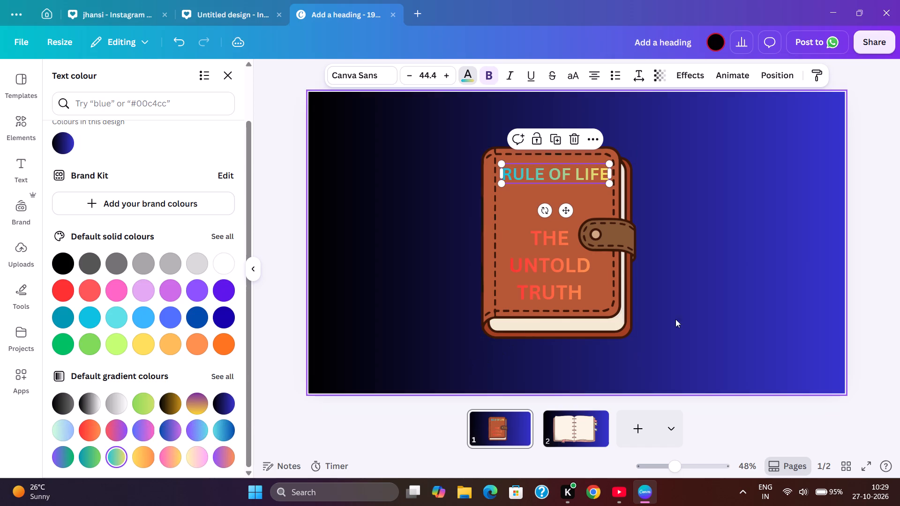
{"action": "left_click", "coordinate": [713, 256]}
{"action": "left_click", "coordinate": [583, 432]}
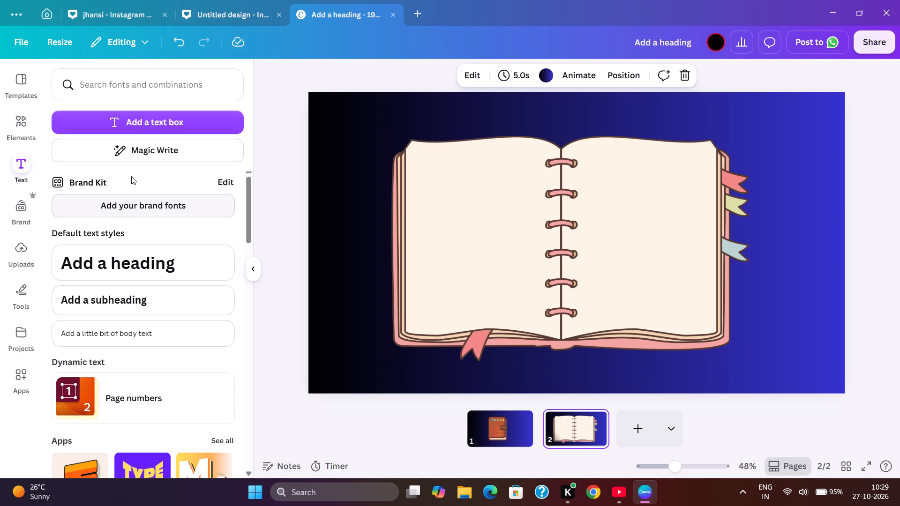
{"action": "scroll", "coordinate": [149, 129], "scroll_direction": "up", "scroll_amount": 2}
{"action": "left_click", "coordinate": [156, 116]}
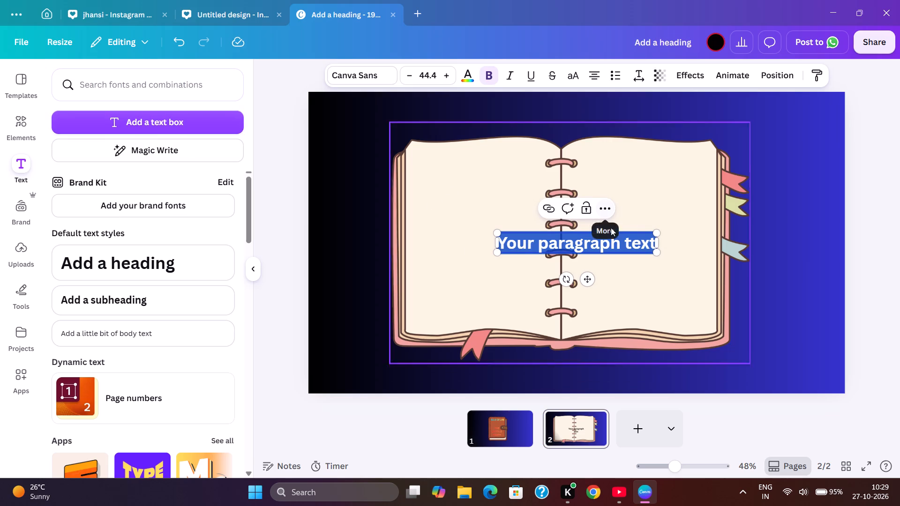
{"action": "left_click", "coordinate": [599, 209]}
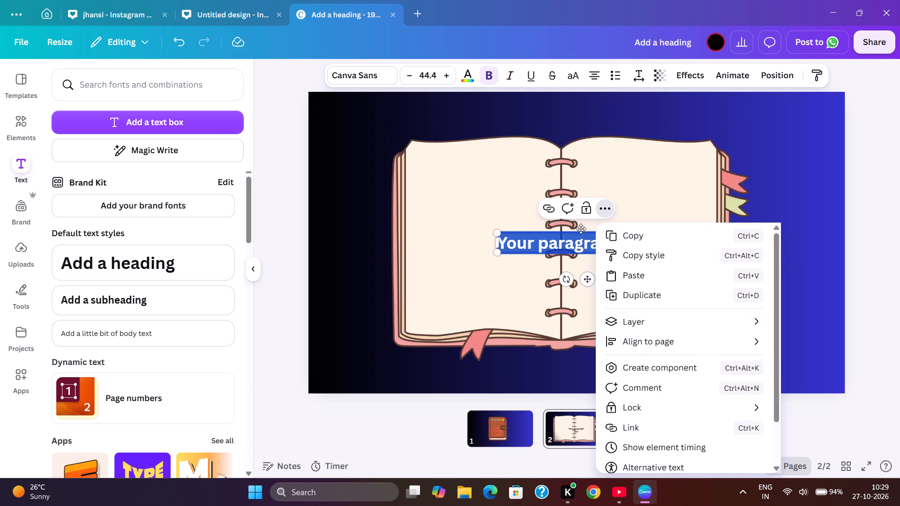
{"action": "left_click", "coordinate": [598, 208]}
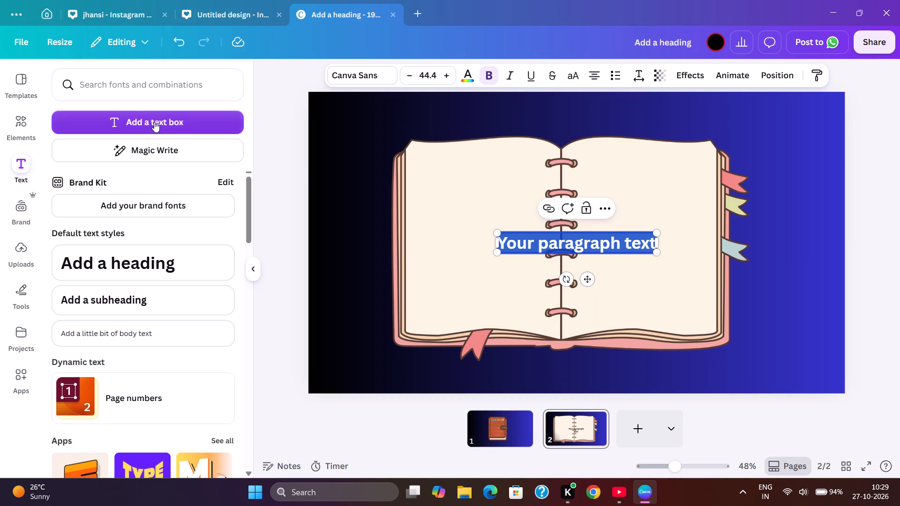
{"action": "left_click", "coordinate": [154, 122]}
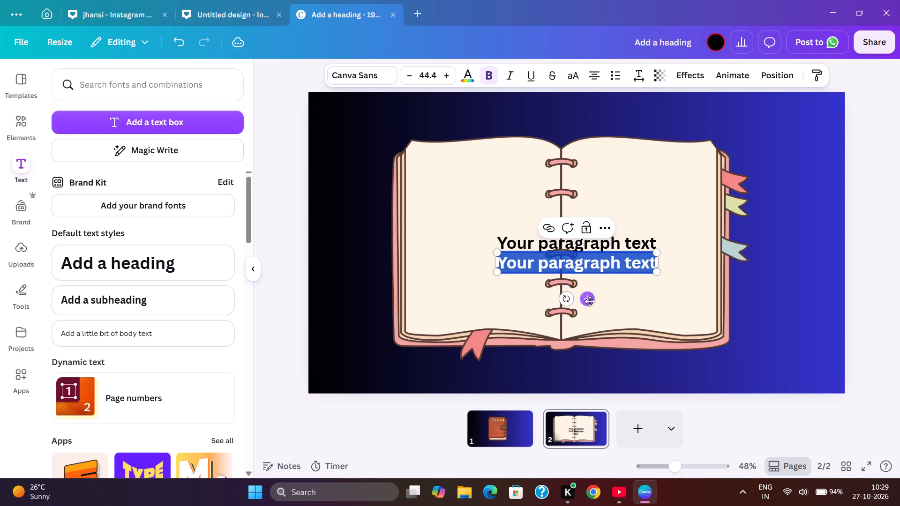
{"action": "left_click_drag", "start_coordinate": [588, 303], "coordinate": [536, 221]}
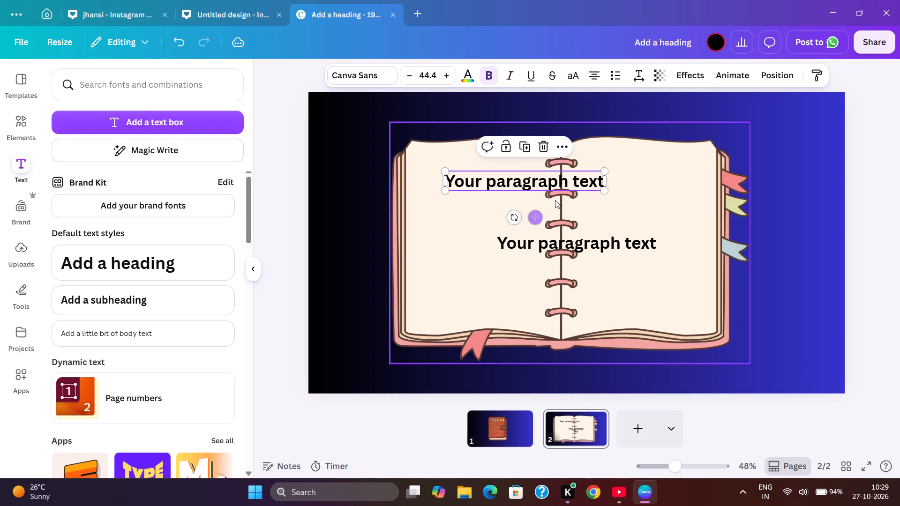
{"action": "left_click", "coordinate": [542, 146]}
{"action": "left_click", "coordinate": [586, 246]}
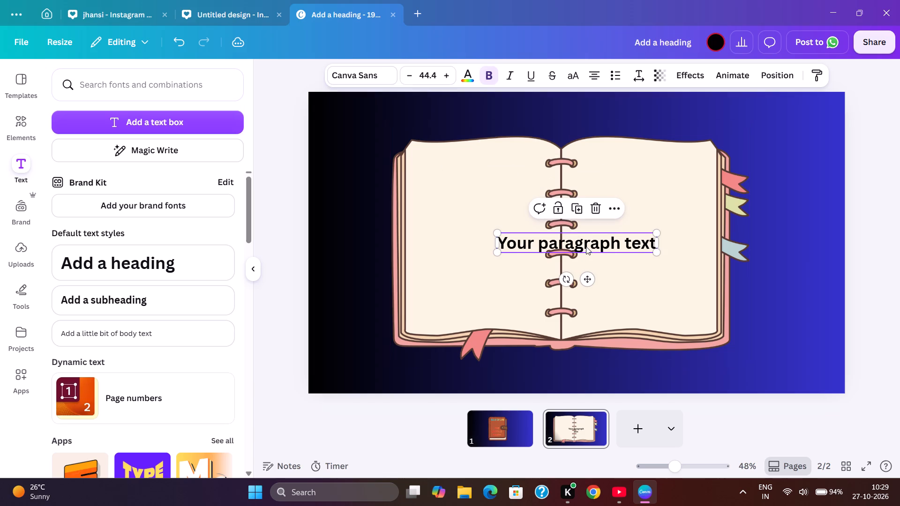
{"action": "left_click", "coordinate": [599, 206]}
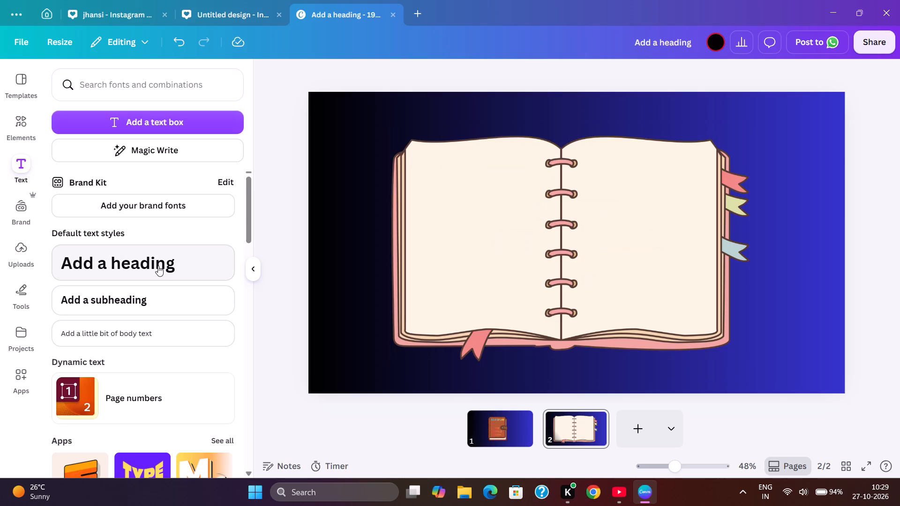
Add a heading text box, shrink it to about font size 50.5 and place it atop the notebook's right-hand page.
{"action": "left_click", "coordinate": [156, 266]}
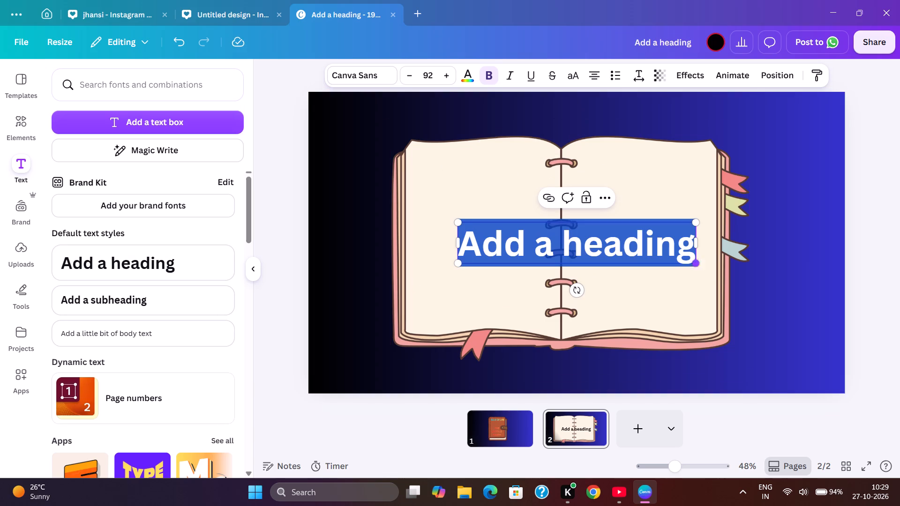
{"action": "left_click_drag", "start_coordinate": [695, 264], "coordinate": [600, 234]}
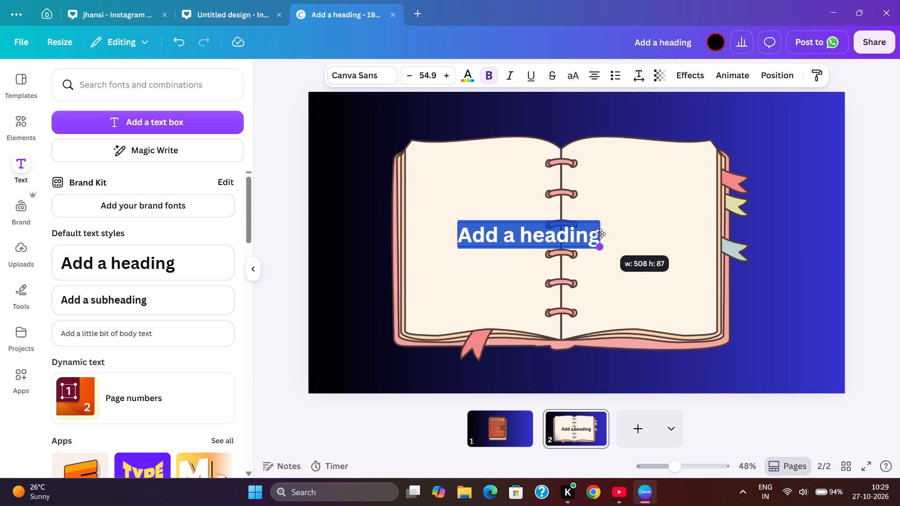
{"action": "left_click_drag", "start_coordinate": [600, 234], "coordinate": [589, 238]}
{"action": "left_click_drag", "start_coordinate": [545, 238], "coordinate": [512, 216]}
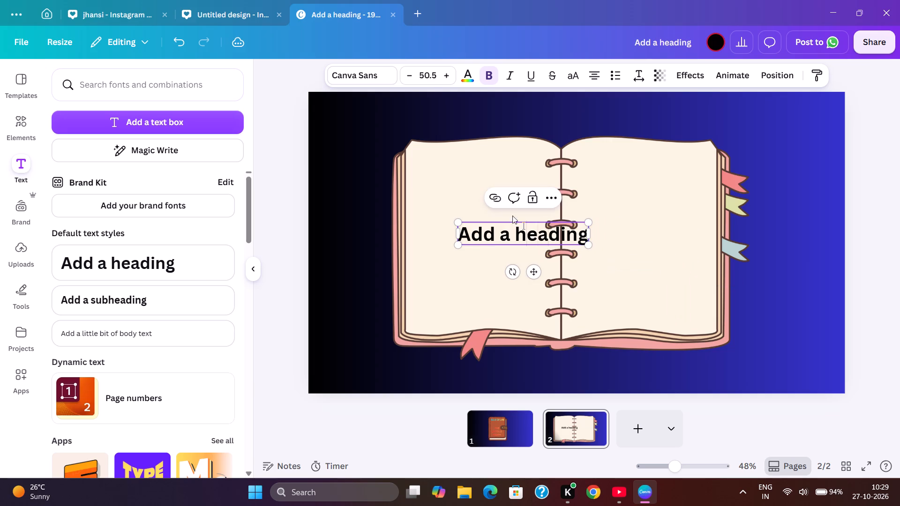
{"action": "left_click_drag", "start_coordinate": [512, 216], "coordinate": [502, 209]}
{"action": "left_click", "coordinate": [520, 236]}
{"action": "left_click_drag", "start_coordinate": [530, 271], "coordinate": [526, 262]}
{"action": "left_click_drag", "start_coordinate": [526, 262], "coordinate": [604, 196]}
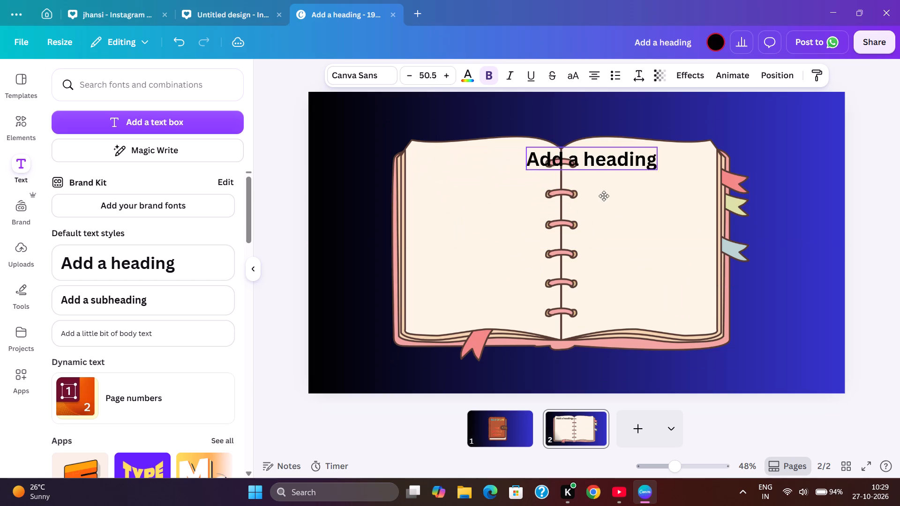
{"action": "left_click_drag", "start_coordinate": [604, 196], "coordinate": [647, 193]}
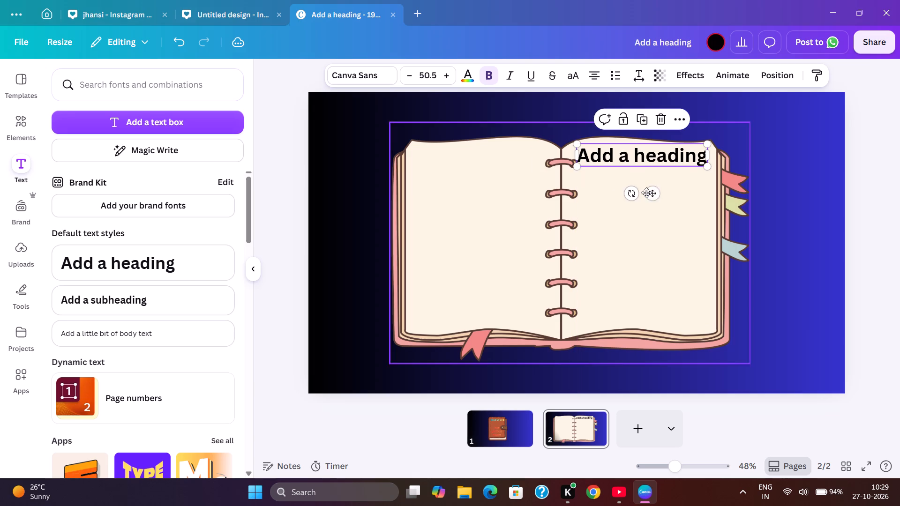
Replace the placeholder heading text with "Chapter 1".
{"action": "left_click", "coordinate": [647, 150]}
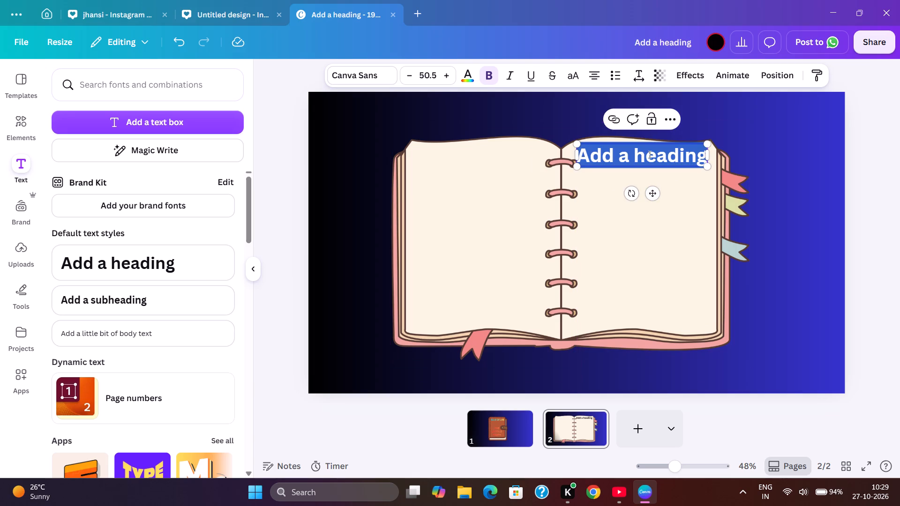
{"action": "key", "text": "shift+c"}
{"action": "type", "text": "hapter"}
{"action": "key", "text": "space"}
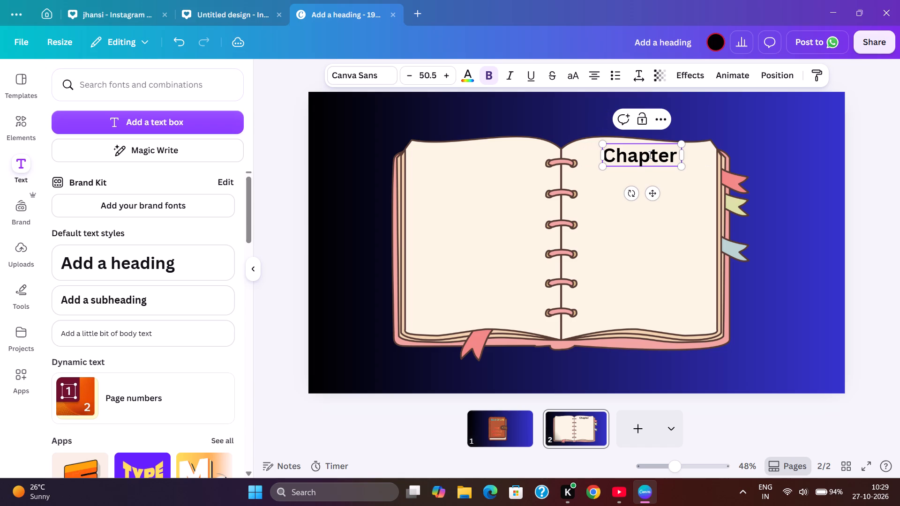
{"action": "key", "text": "1"}
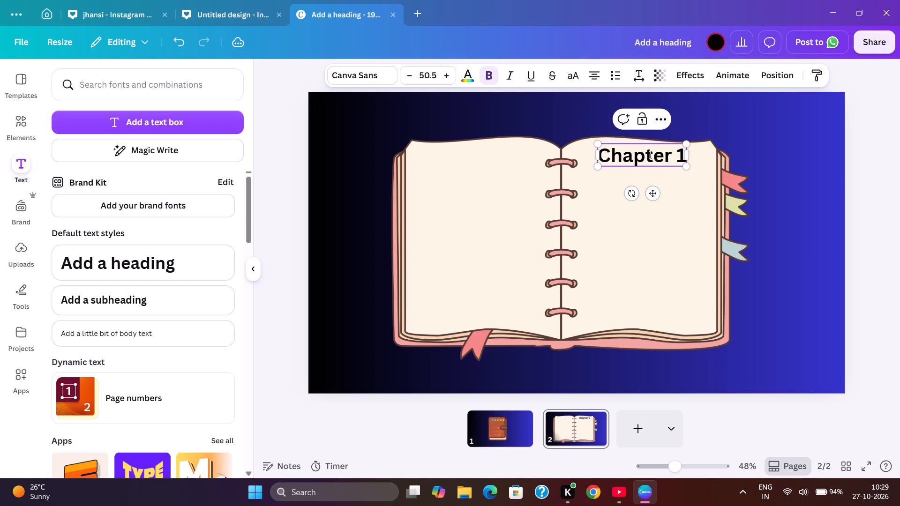
Adjust the "Chapter 1" heading to one line at about font size 50.2 and place it beside the notebook's top binding ring.
{"action": "left_click", "coordinate": [687, 167]}
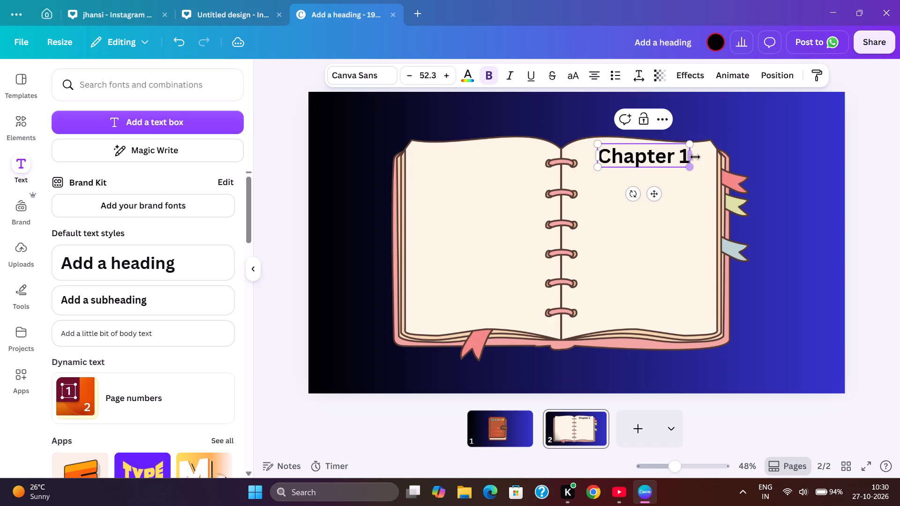
{"action": "left_click_drag", "start_coordinate": [691, 156], "coordinate": [678, 154]}
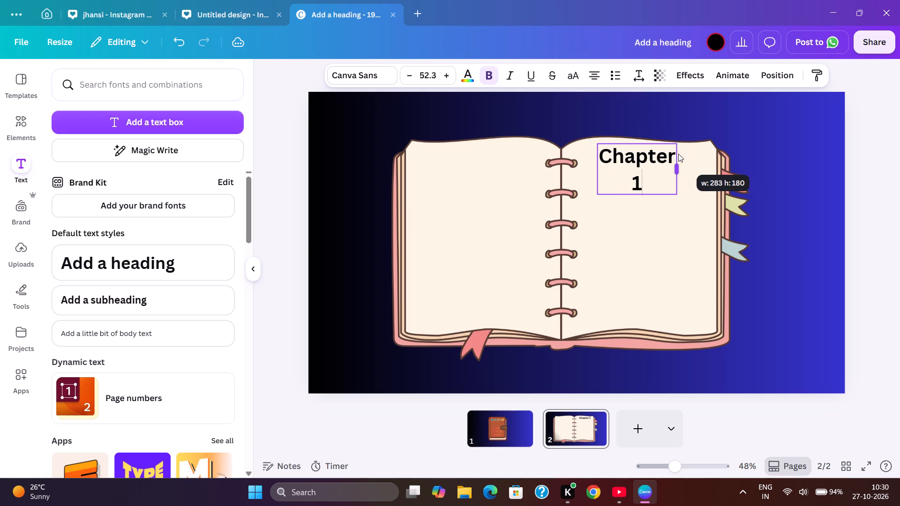
{"action": "left_click_drag", "start_coordinate": [678, 154], "coordinate": [682, 149]}
{"action": "left_click_drag", "start_coordinate": [635, 164], "coordinate": [630, 164]}
{"action": "left_click", "coordinate": [656, 190]}
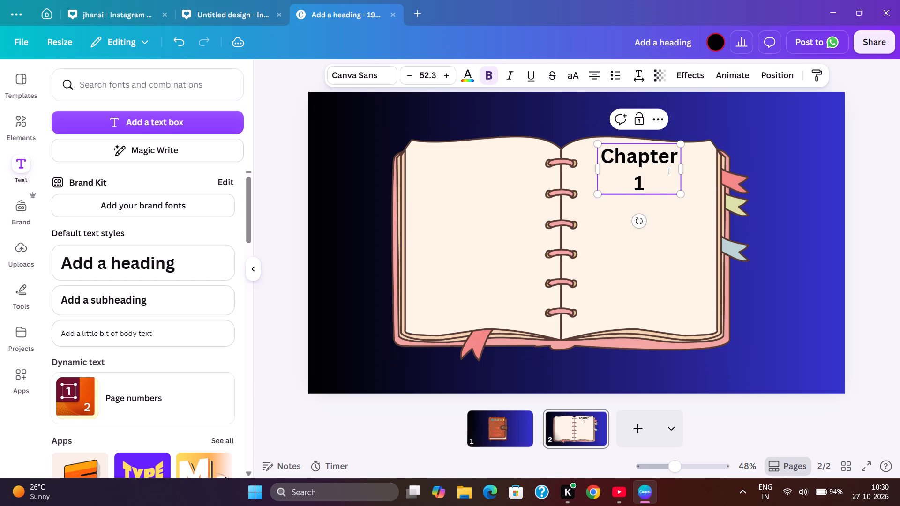
{"action": "left_click", "coordinate": [667, 233]}
{"action": "left_click", "coordinate": [641, 165]}
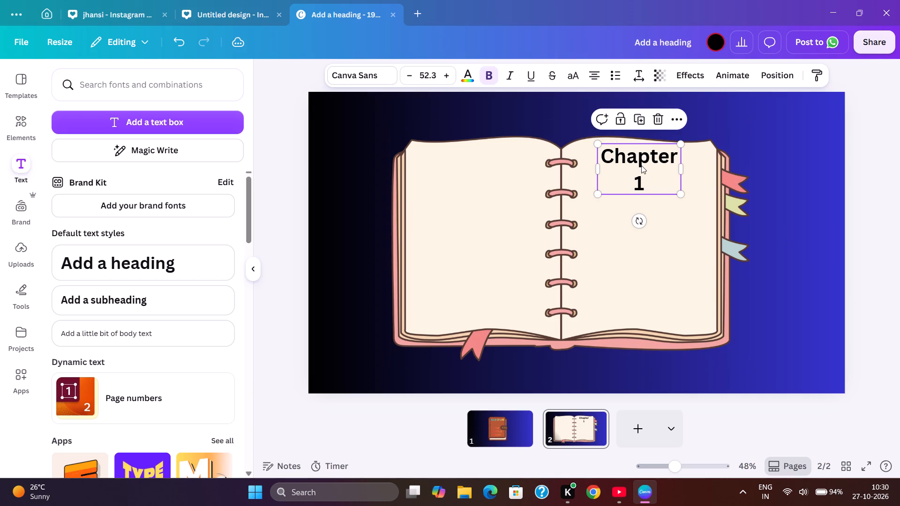
{"action": "left_click_drag", "start_coordinate": [641, 165], "coordinate": [645, 165]}
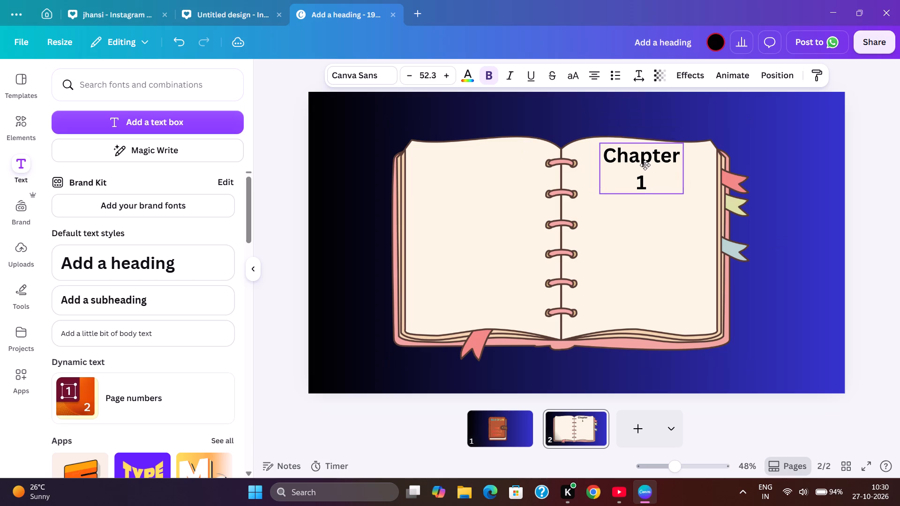
{"action": "left_click_drag", "start_coordinate": [645, 165], "coordinate": [634, 162]}
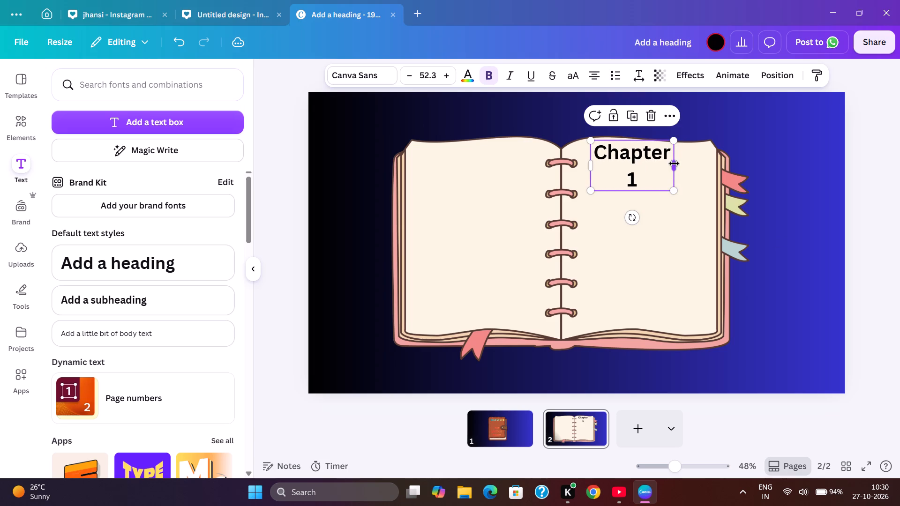
{"action": "left_click_drag", "start_coordinate": [674, 164], "coordinate": [689, 164]}
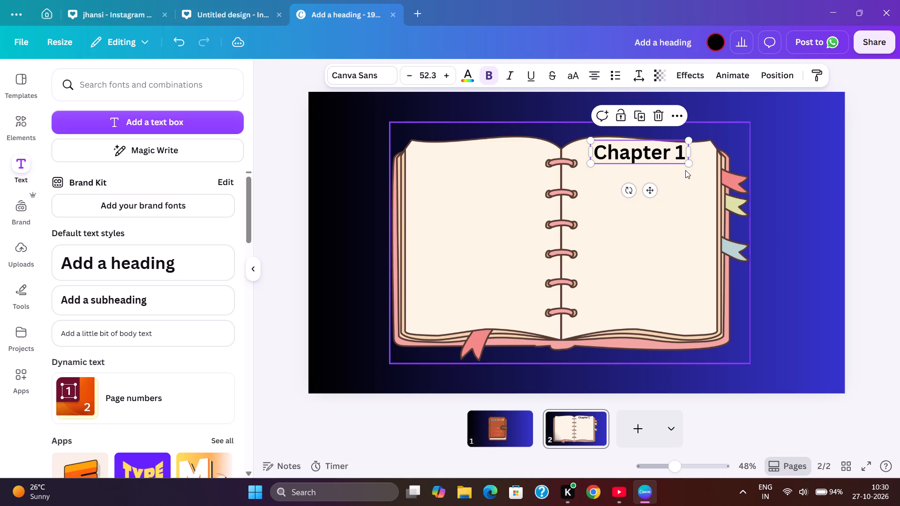
{"action": "left_click_drag", "start_coordinate": [687, 164], "coordinate": [683, 164]}
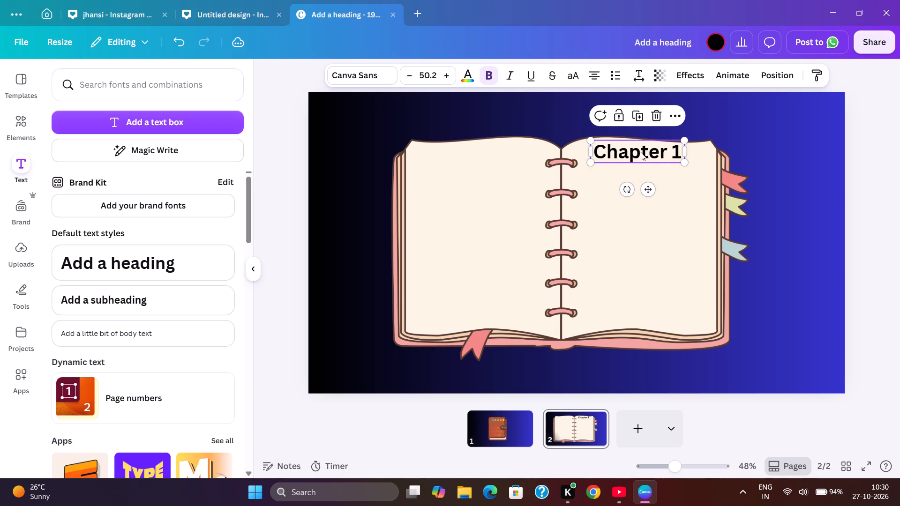
{"action": "left_click_drag", "start_coordinate": [640, 152], "coordinate": [629, 154]}
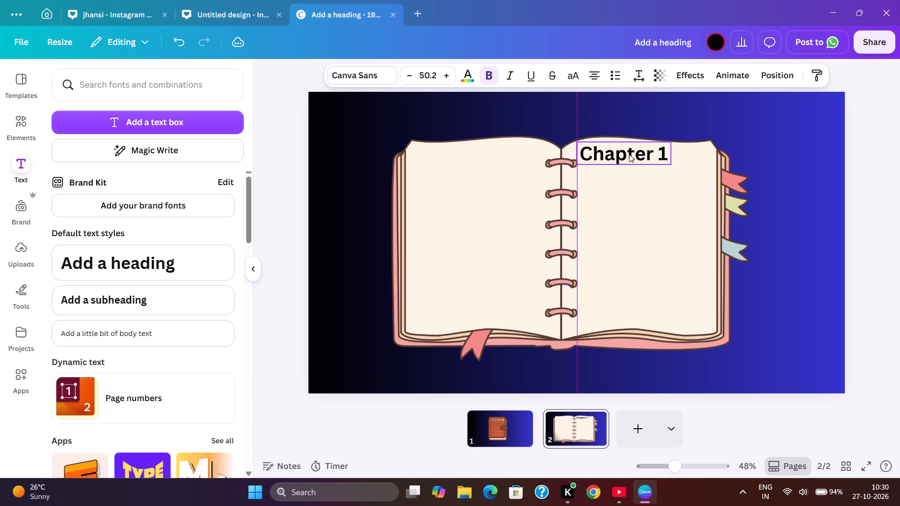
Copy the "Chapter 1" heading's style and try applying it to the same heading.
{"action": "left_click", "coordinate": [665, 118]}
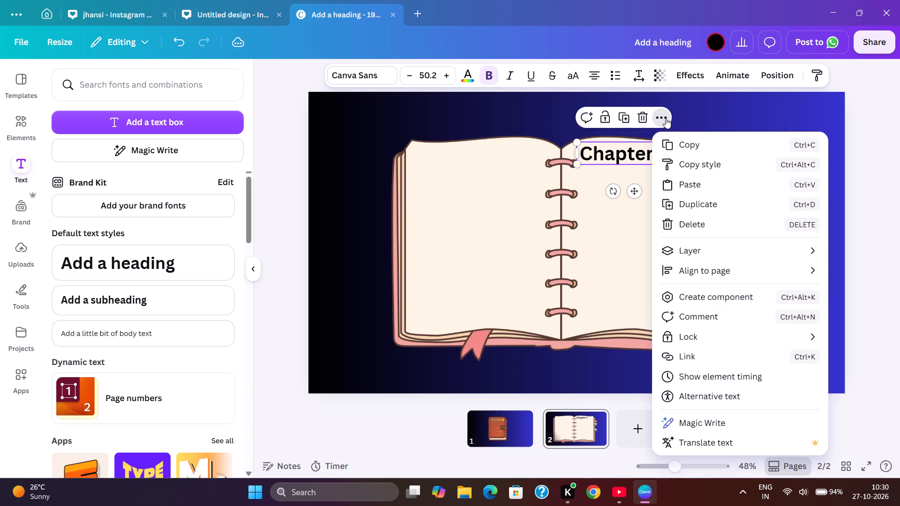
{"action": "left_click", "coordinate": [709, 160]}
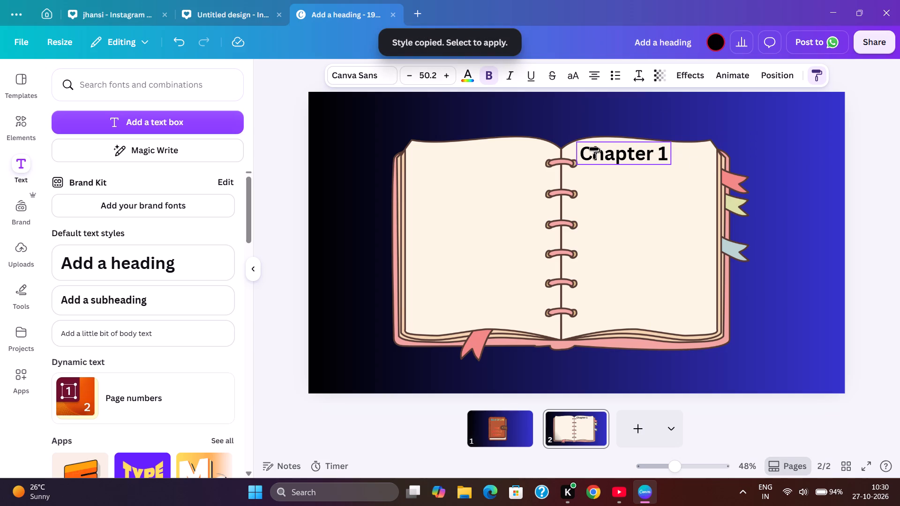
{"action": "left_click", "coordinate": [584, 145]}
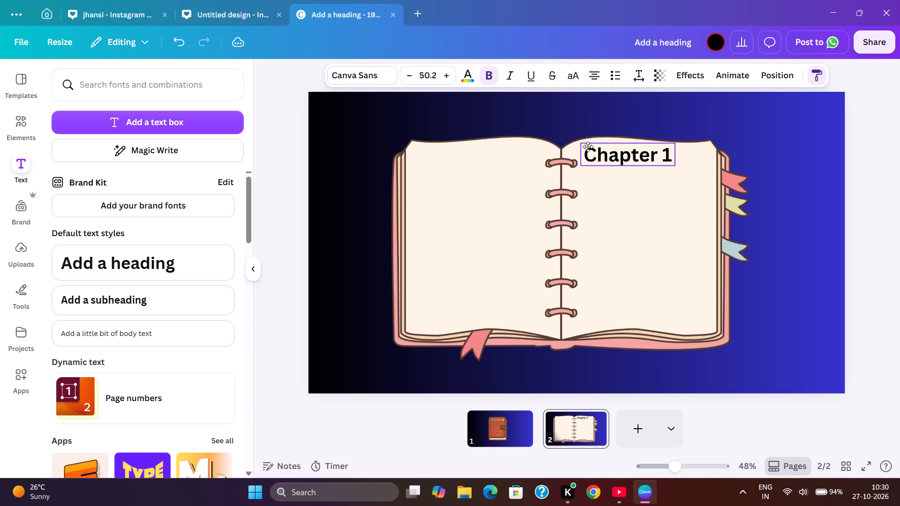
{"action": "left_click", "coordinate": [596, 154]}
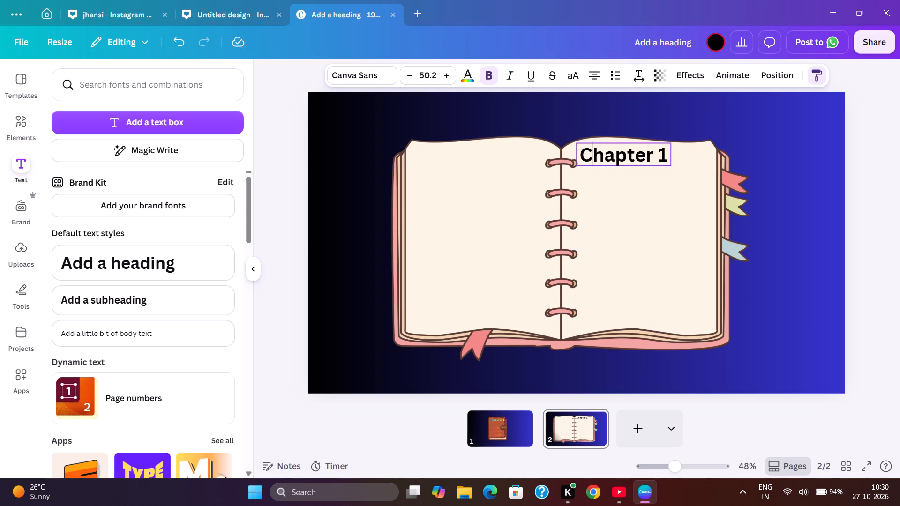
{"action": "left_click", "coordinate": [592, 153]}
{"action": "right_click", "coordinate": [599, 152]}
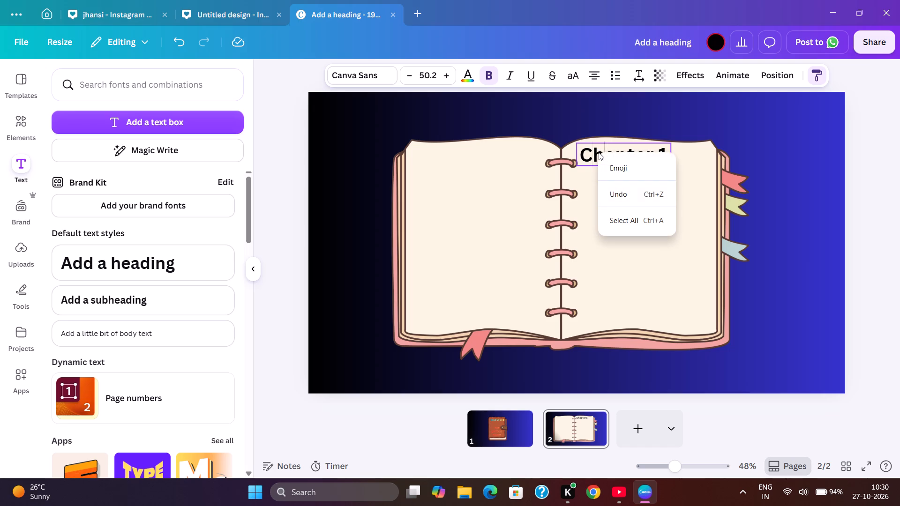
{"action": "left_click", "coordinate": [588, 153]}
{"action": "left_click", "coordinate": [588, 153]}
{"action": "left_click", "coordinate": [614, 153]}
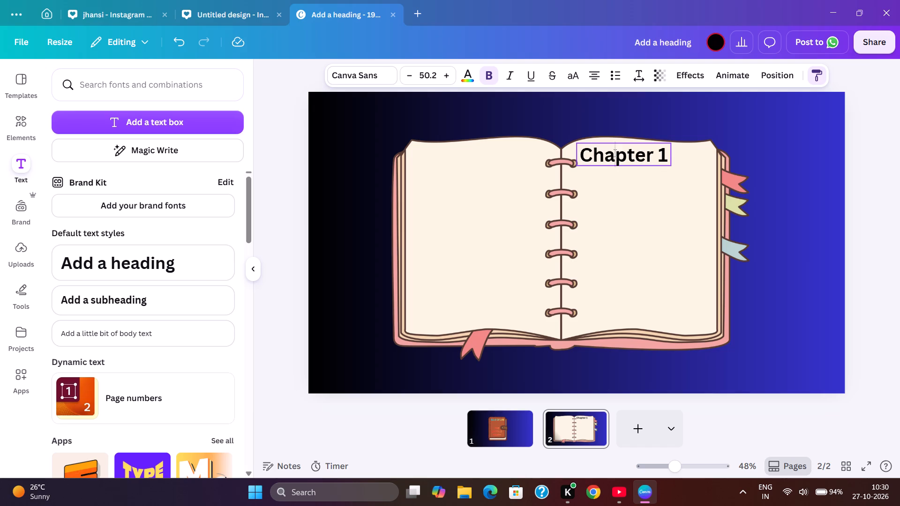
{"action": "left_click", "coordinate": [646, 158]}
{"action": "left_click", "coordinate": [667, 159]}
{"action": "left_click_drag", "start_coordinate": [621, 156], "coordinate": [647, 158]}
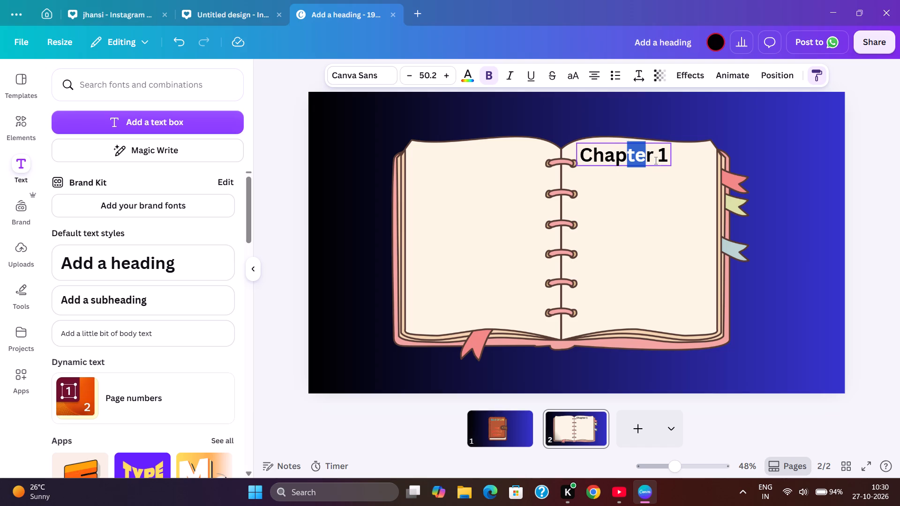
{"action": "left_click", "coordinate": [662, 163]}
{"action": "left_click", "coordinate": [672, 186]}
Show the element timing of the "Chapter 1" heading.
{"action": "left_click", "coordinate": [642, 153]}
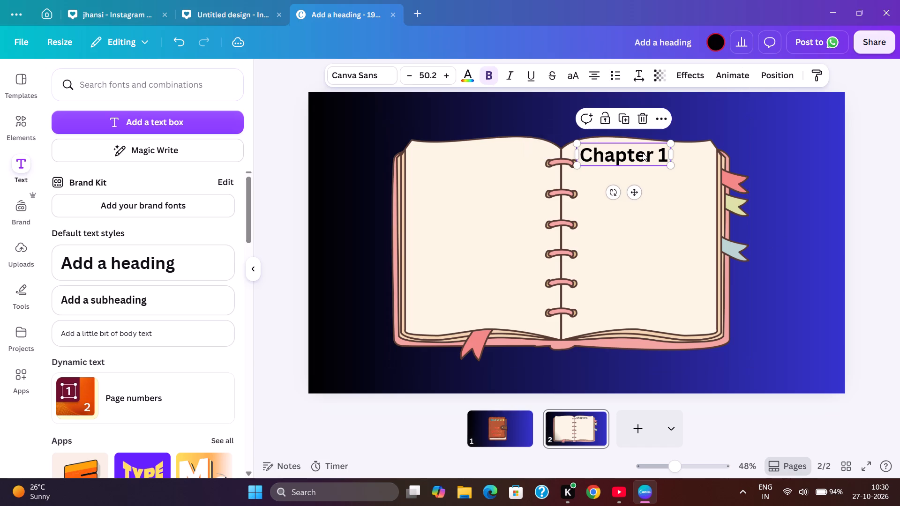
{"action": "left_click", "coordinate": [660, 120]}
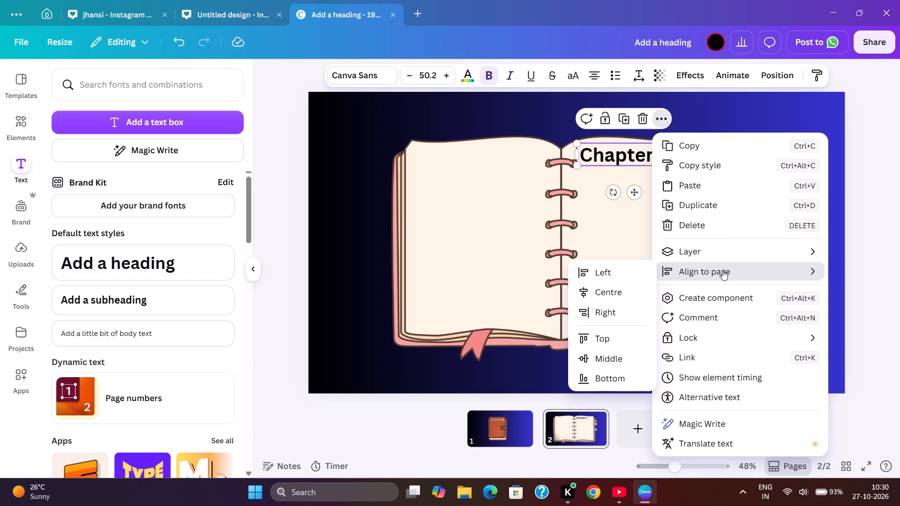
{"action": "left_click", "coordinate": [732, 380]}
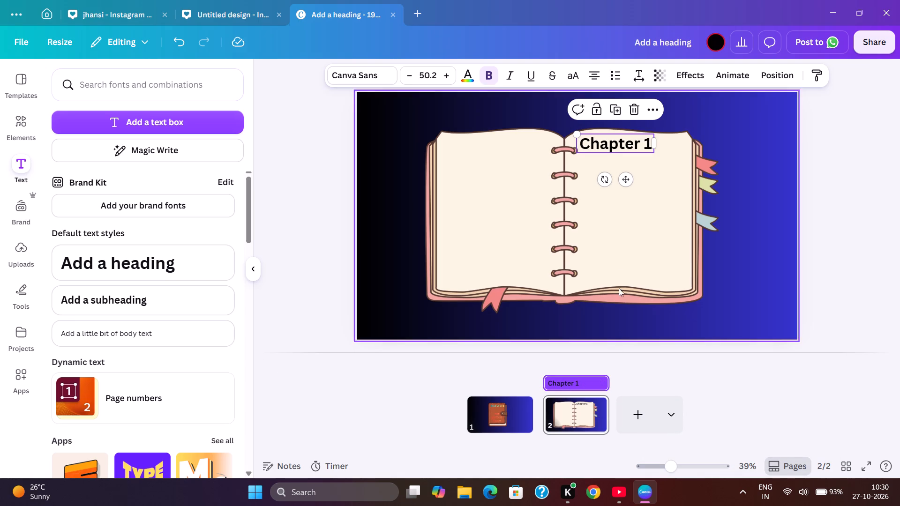
Send the "Chapter 1" heading backward one layer.
{"action": "left_click", "coordinate": [610, 140]}
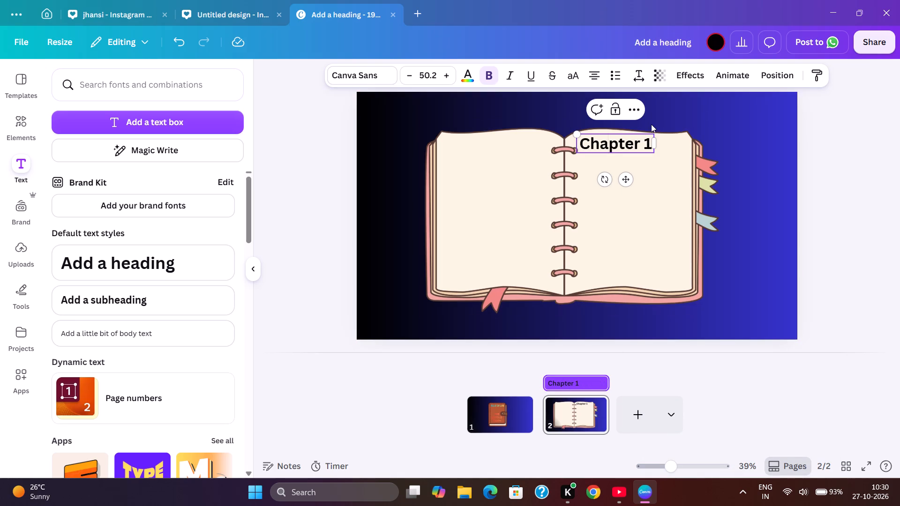
{"action": "left_click", "coordinate": [633, 106]}
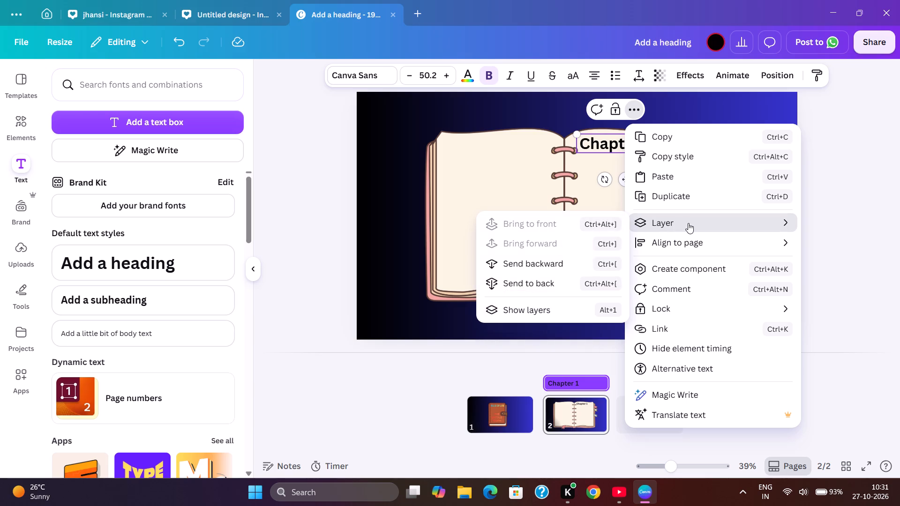
{"action": "left_click", "coordinate": [549, 268]}
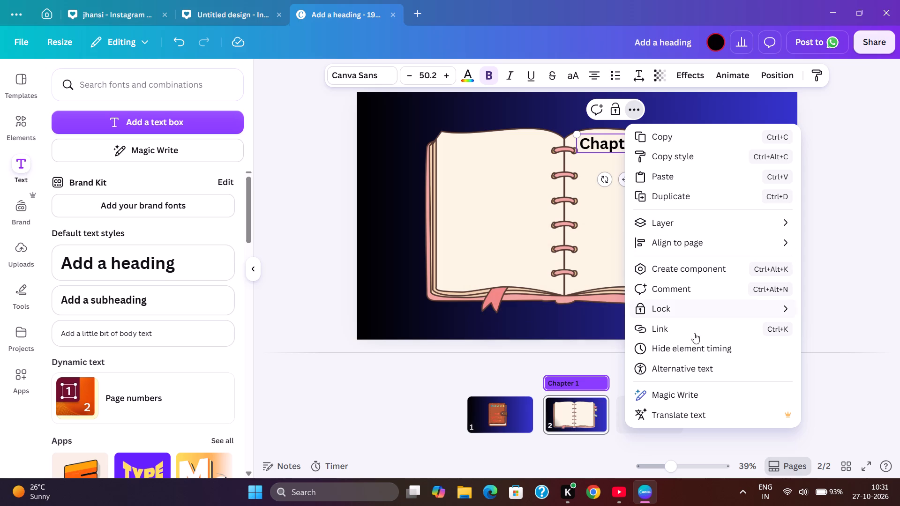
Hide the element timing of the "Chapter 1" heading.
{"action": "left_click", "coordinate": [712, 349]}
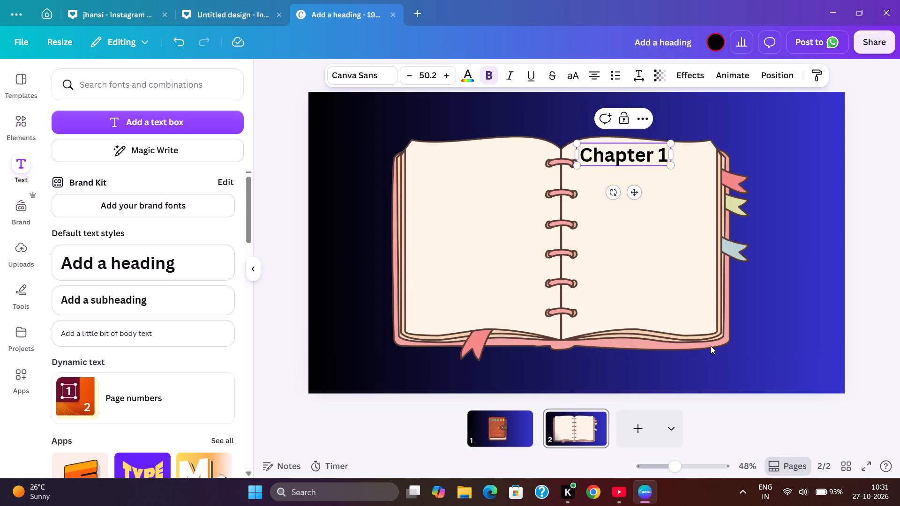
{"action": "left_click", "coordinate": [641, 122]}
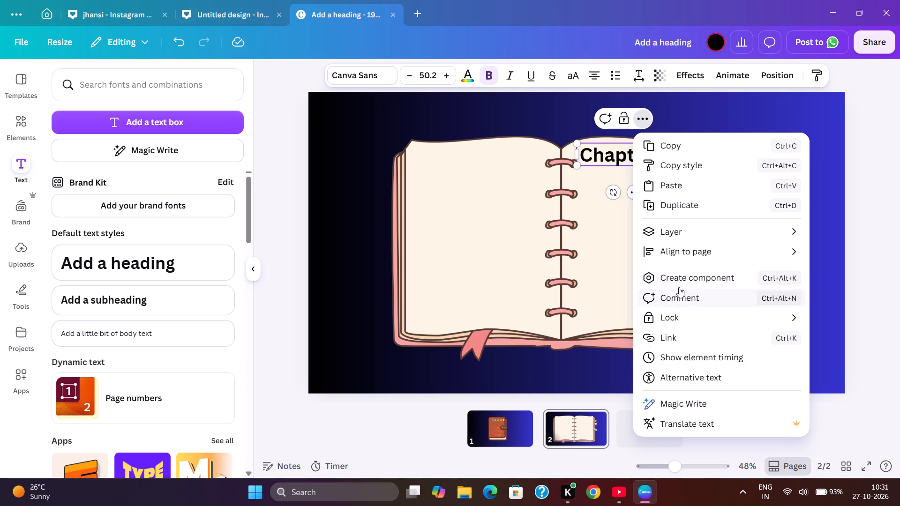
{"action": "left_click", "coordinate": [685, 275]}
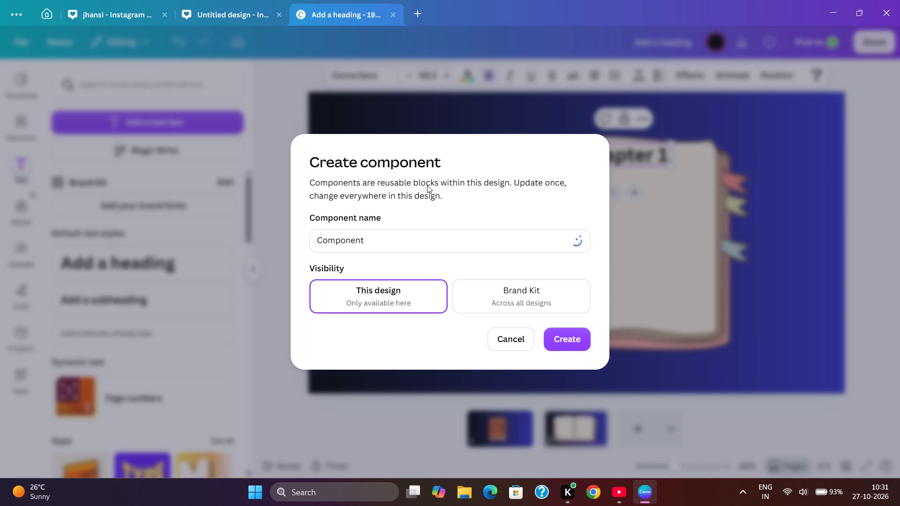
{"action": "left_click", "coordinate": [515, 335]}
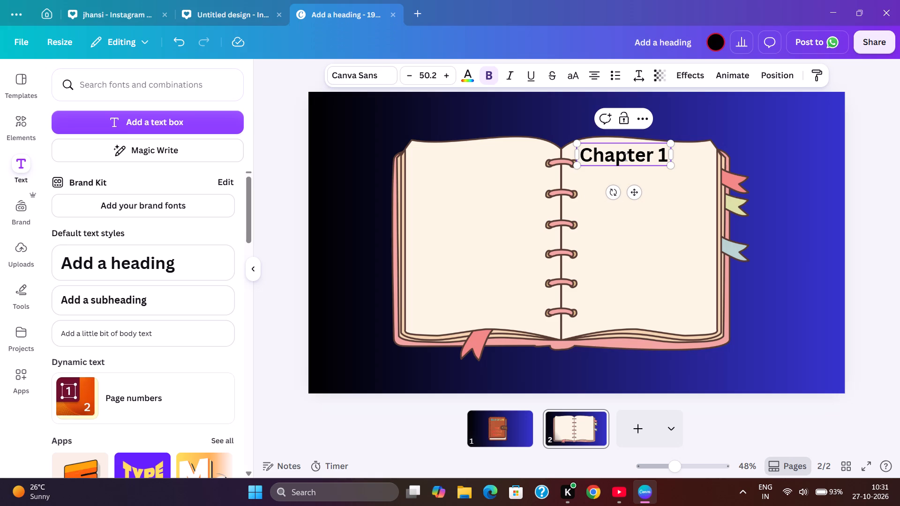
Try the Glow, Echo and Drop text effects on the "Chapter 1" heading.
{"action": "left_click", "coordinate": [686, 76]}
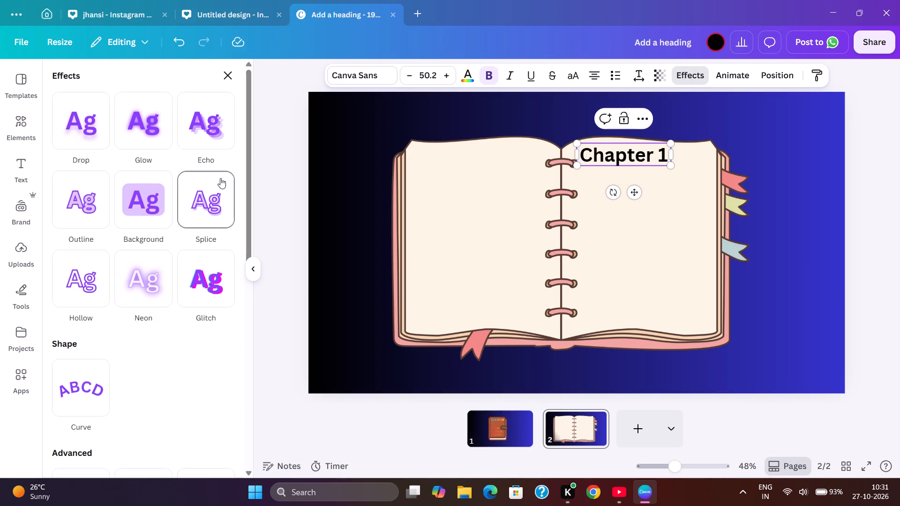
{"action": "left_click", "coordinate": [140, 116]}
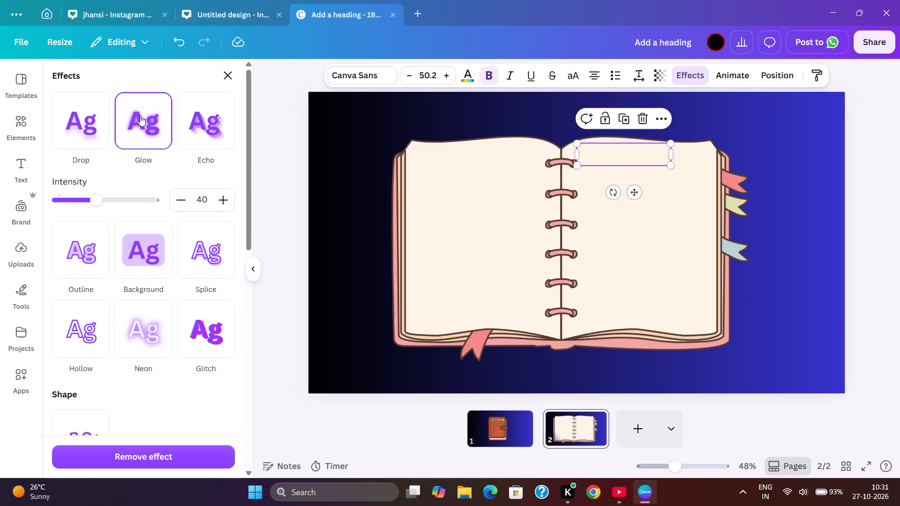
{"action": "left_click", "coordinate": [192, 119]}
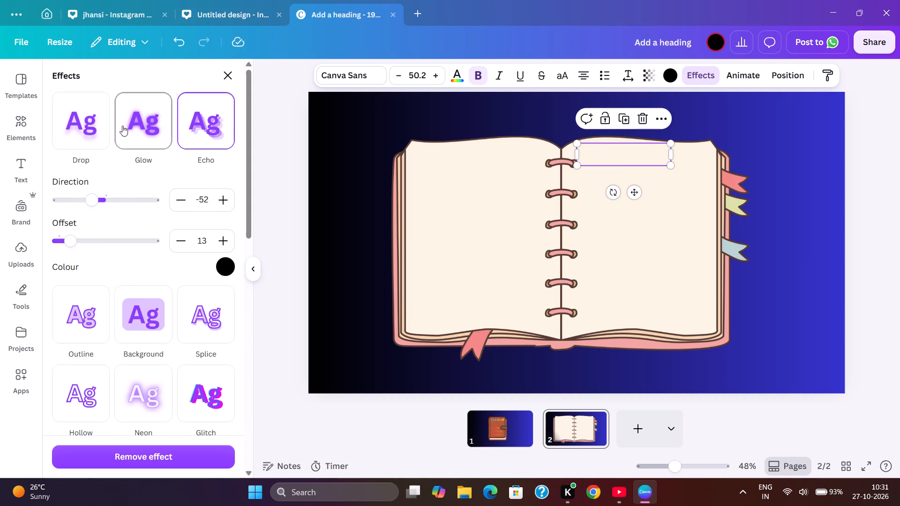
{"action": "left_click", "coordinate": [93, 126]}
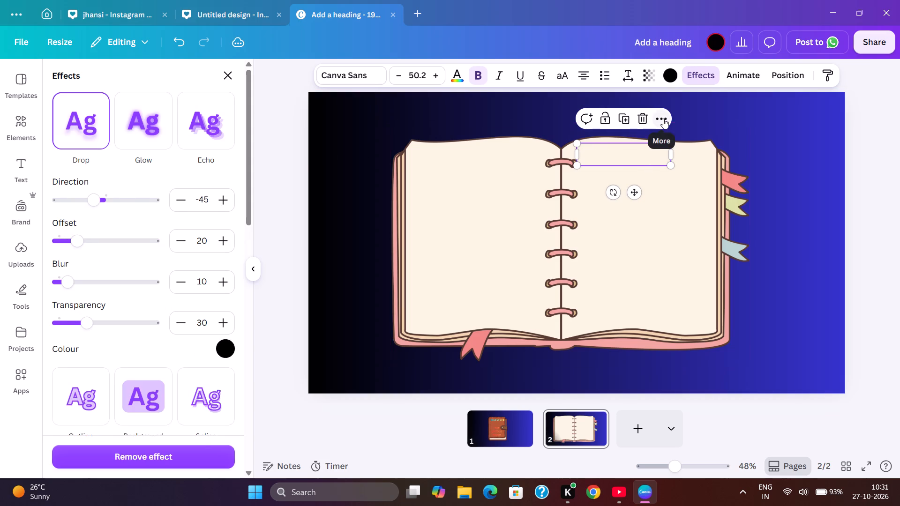
Bring the "Chapter 1" heading to the front of the notebook page.
{"action": "left_click", "coordinate": [663, 119]}
{"action": "left_click", "coordinate": [733, 254]}
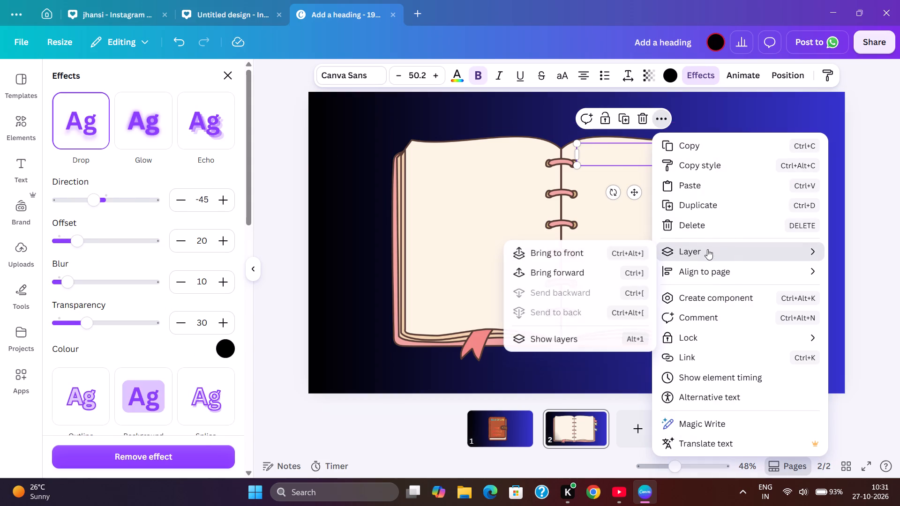
{"action": "left_click", "coordinate": [599, 257]}
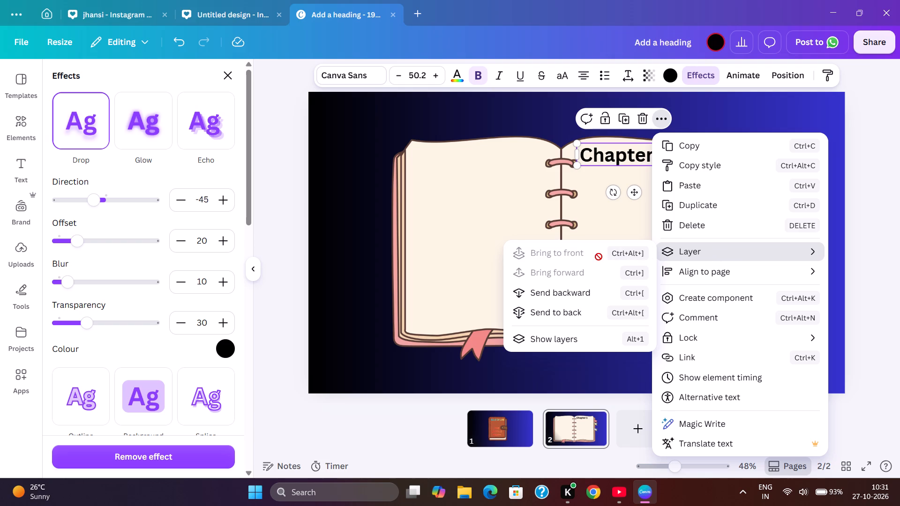
{"action": "left_click", "coordinate": [660, 121]}
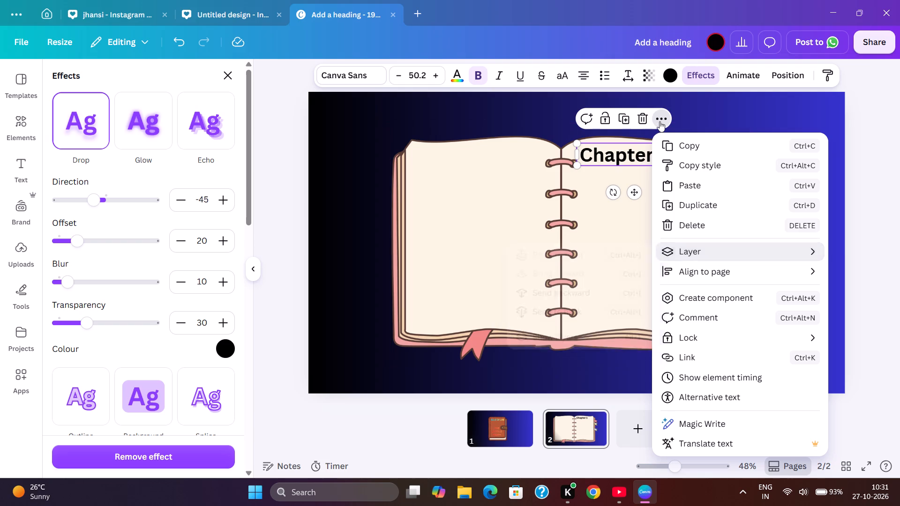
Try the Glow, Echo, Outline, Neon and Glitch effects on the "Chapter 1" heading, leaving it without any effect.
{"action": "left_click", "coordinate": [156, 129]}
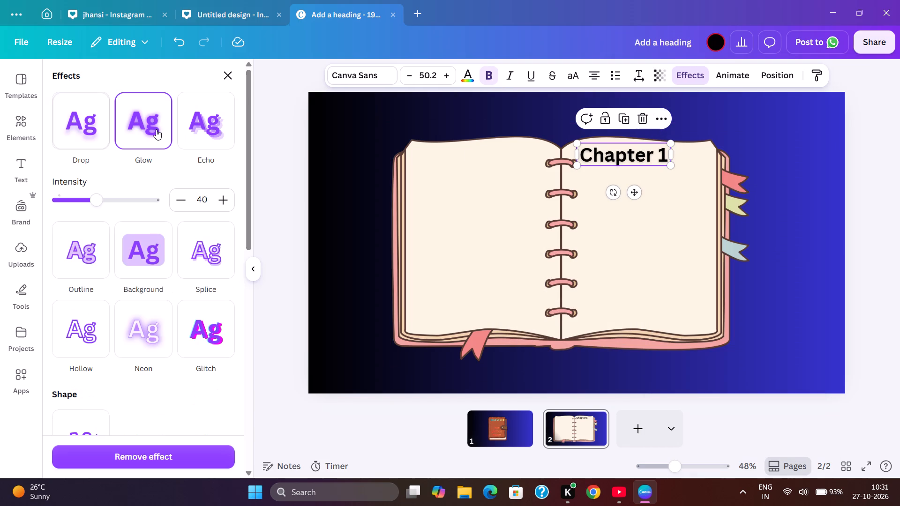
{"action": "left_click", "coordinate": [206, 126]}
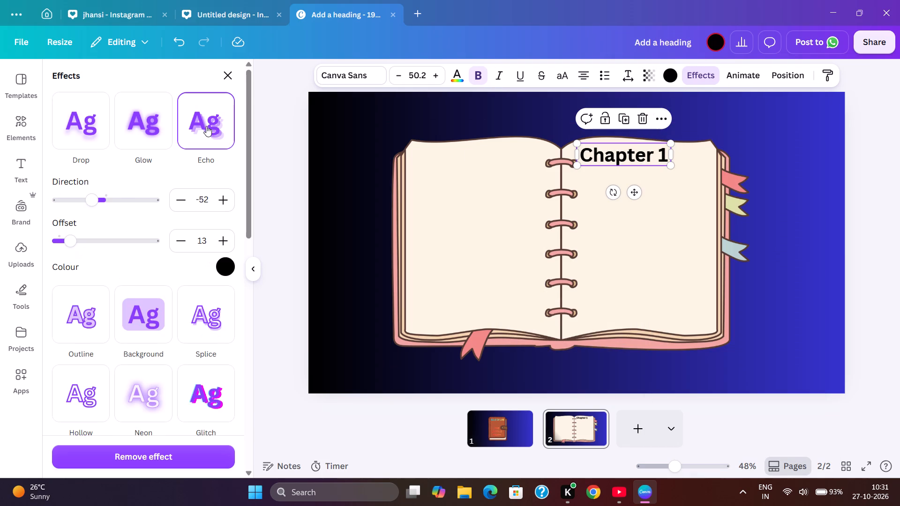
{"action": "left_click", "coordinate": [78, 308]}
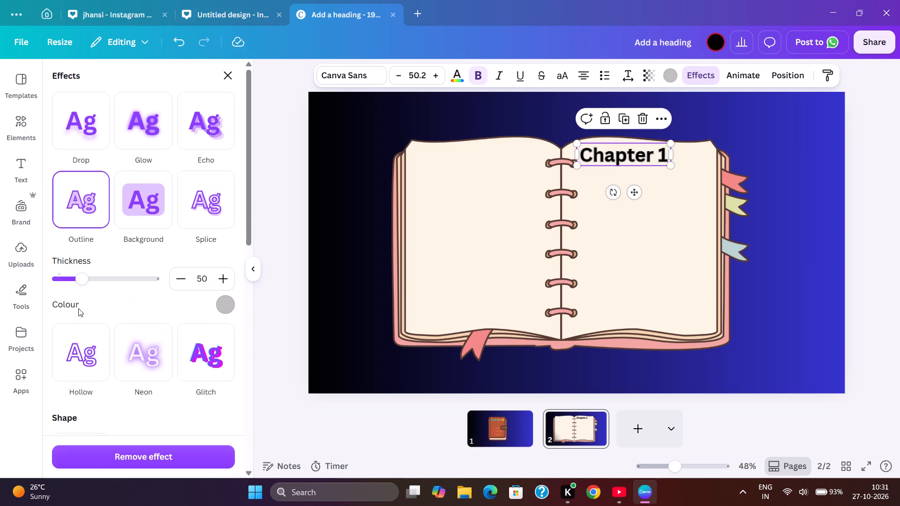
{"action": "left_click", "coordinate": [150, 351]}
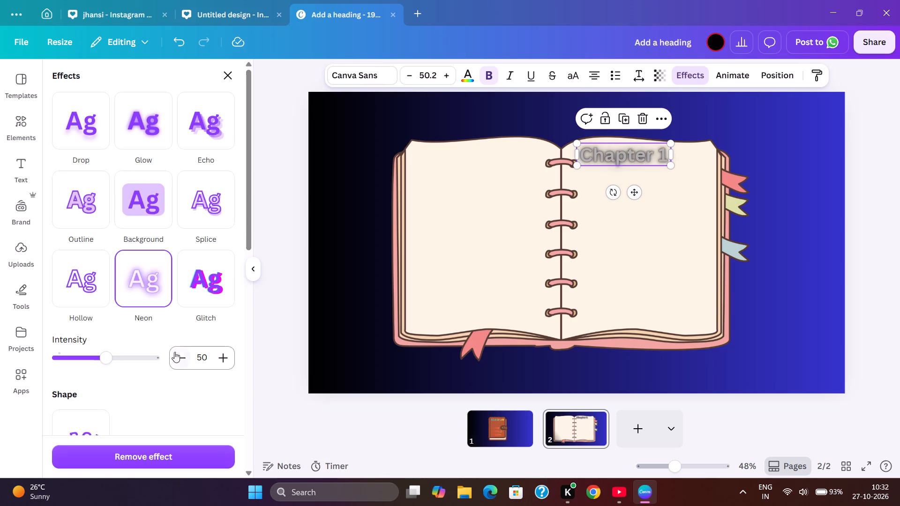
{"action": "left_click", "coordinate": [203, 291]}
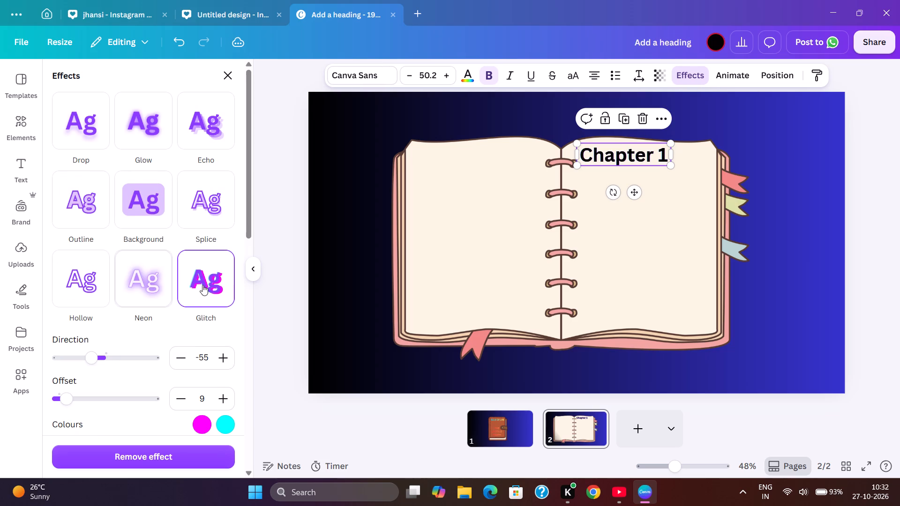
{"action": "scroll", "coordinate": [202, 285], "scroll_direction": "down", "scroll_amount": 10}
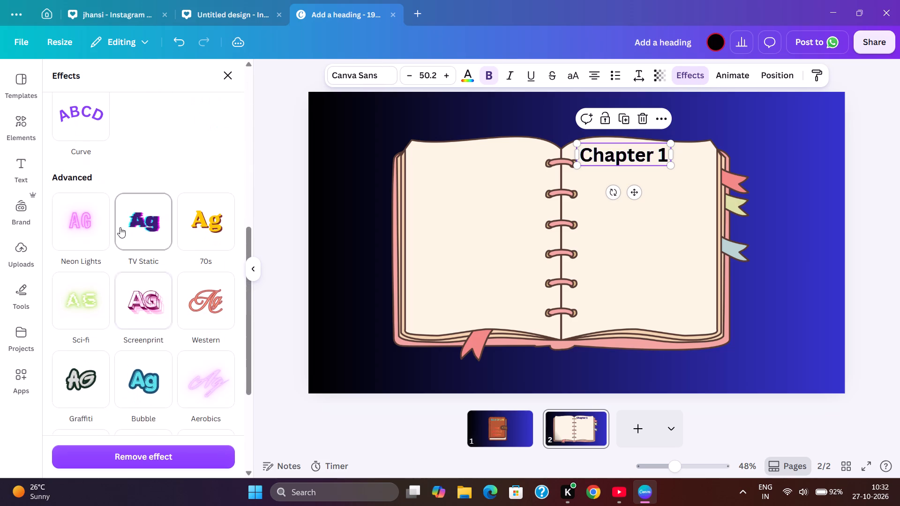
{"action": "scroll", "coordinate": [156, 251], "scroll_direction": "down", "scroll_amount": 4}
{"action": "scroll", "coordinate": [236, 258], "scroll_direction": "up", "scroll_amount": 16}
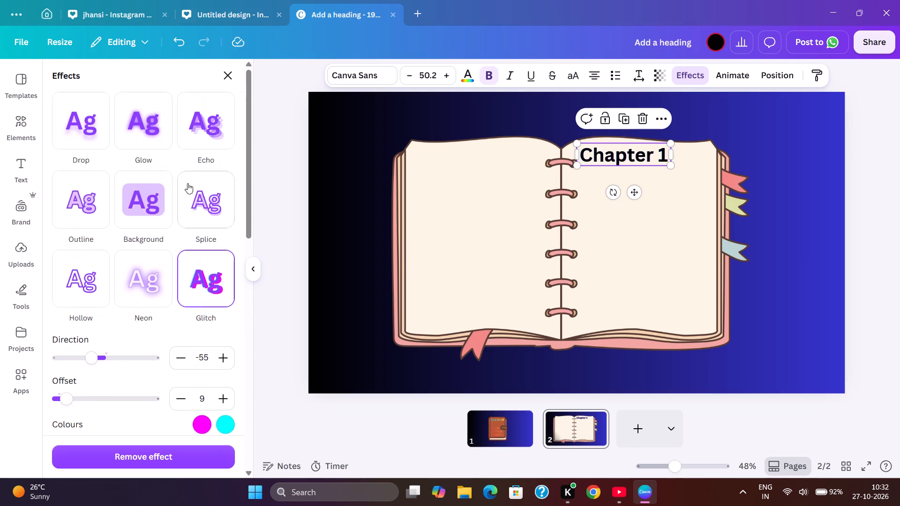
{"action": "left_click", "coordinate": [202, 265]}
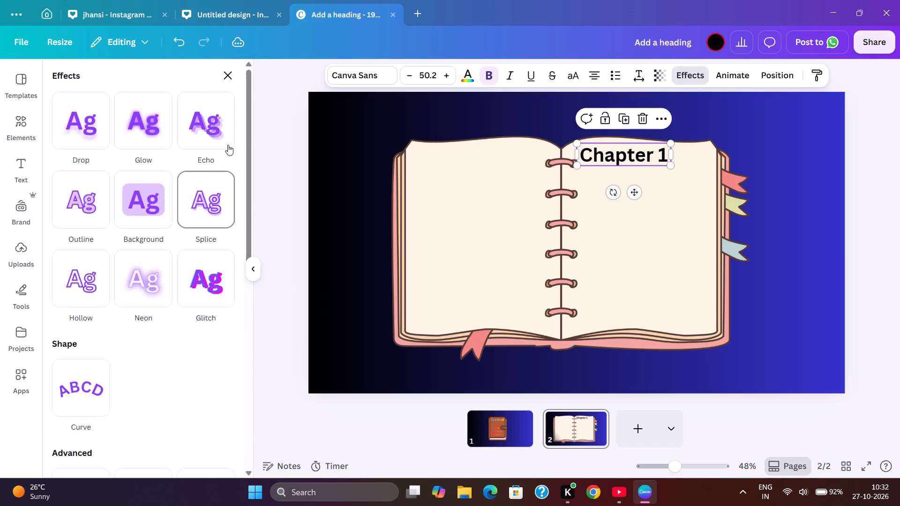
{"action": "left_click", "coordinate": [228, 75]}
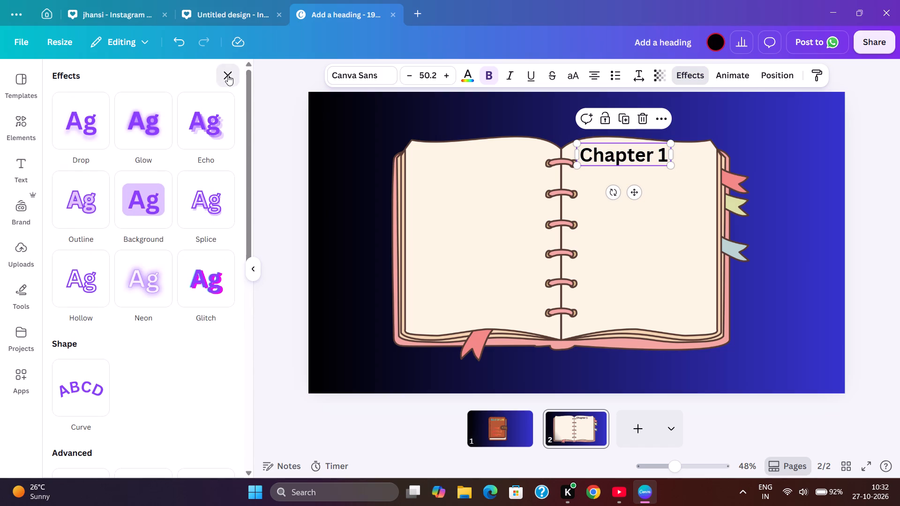
Apply the Typewriter text animation to the "Chapter 1" heading.
{"action": "left_click", "coordinate": [736, 77]}
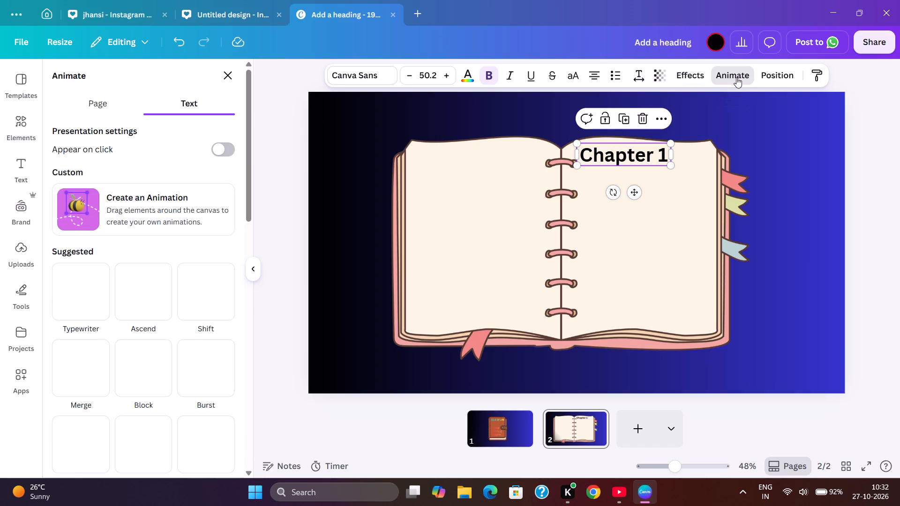
{"action": "left_click", "coordinate": [91, 308]}
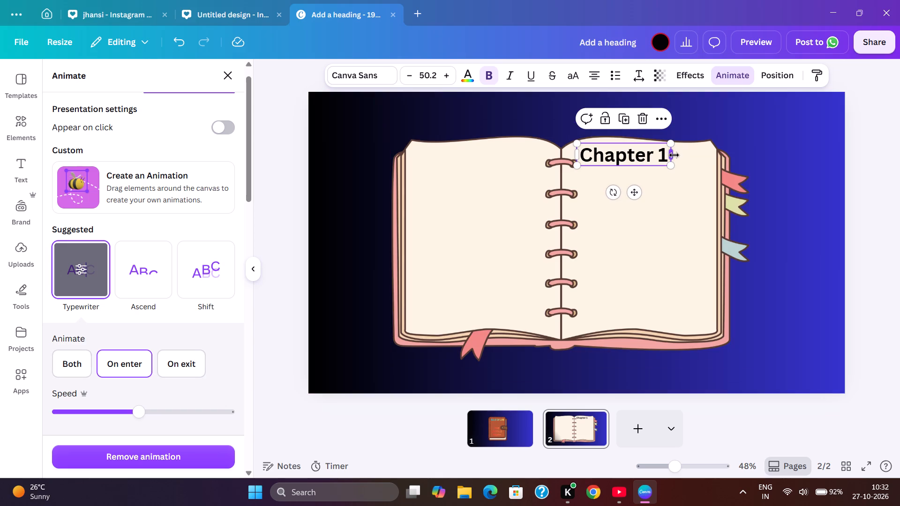
Widen the "Chapter 1" text box on both sides so it spans the notebook's right-hand page.
{"action": "left_click_drag", "start_coordinate": [674, 155], "coordinate": [707, 152]}
{"action": "left_click_drag", "start_coordinate": [573, 154], "coordinate": [568, 156]}
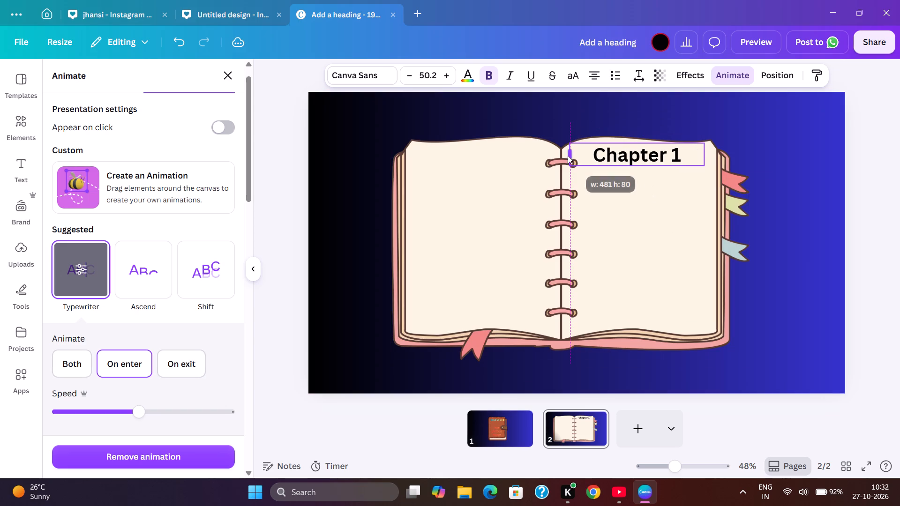
{"action": "left_click_drag", "start_coordinate": [568, 156], "coordinate": [564, 156]}
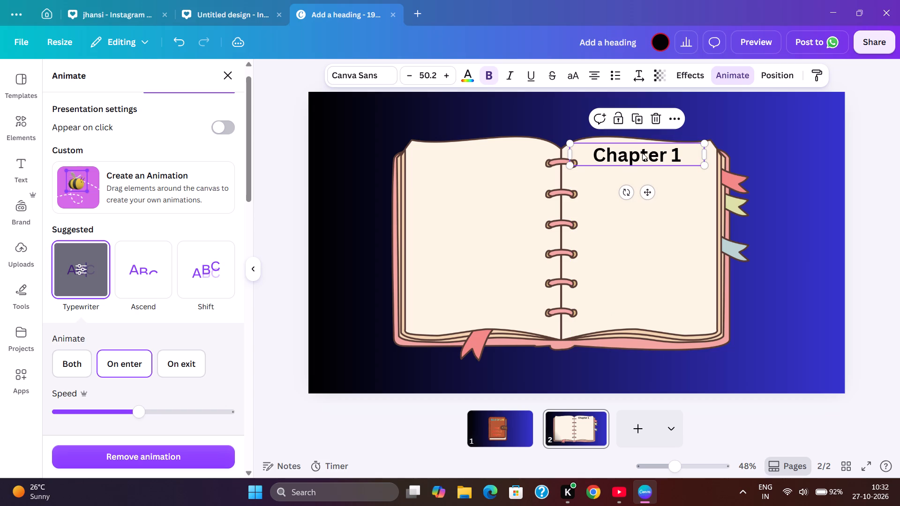
{"action": "left_click_drag", "start_coordinate": [706, 154], "coordinate": [709, 154]}
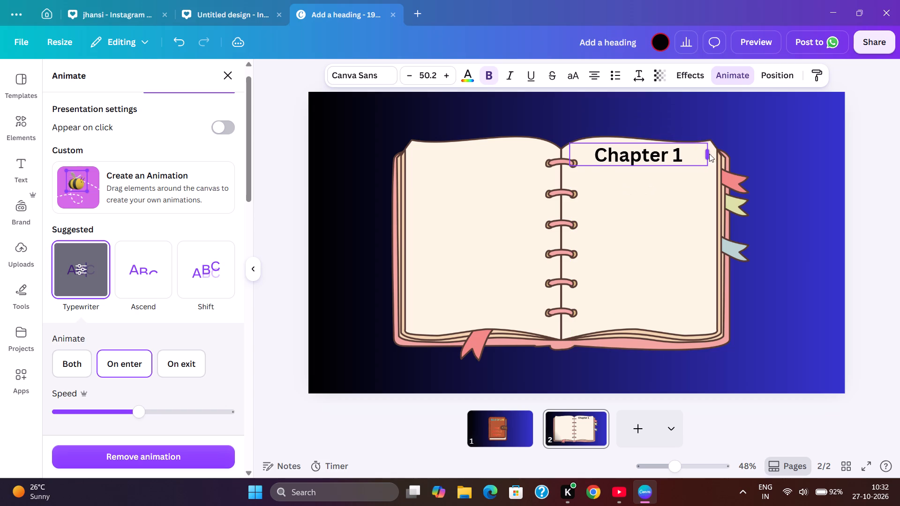
{"action": "left_click_drag", "start_coordinate": [709, 154], "coordinate": [713, 154]}
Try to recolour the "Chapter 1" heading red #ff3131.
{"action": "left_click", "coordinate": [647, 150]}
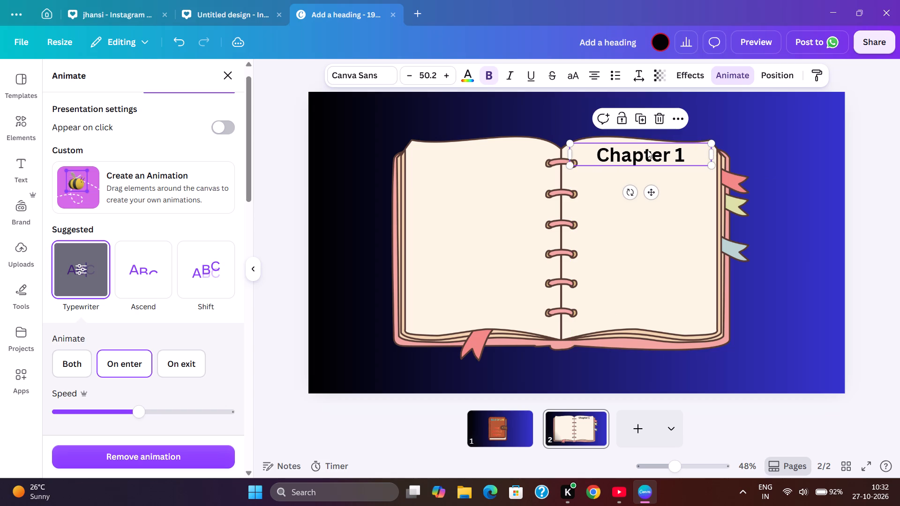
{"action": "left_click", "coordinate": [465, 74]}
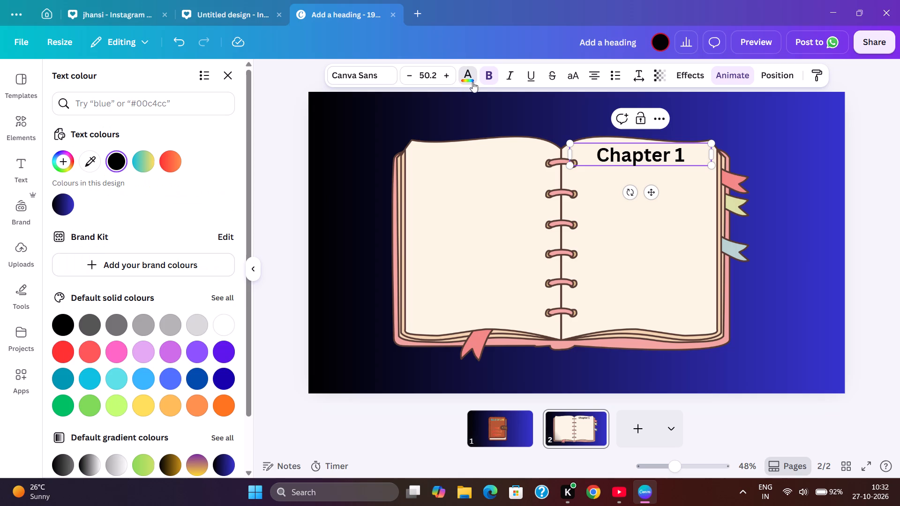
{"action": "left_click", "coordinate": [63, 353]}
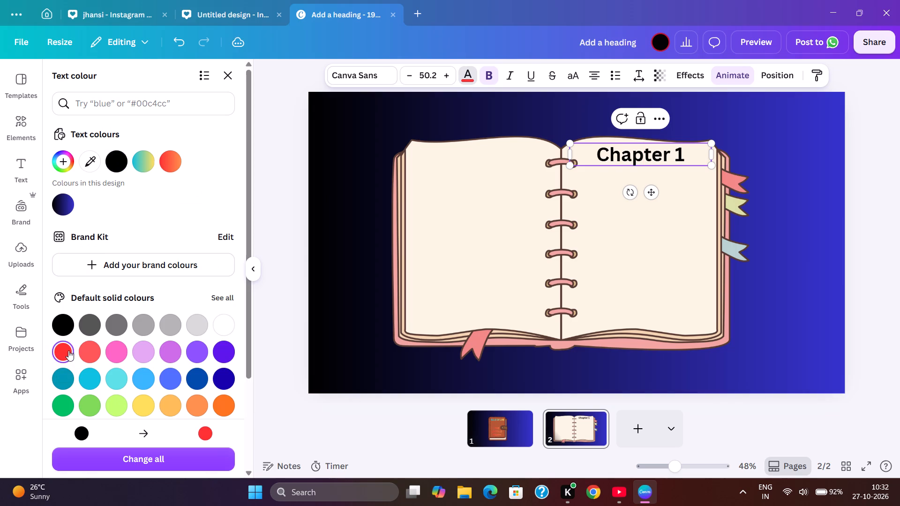
Recolour the entire "Chapter 1" heading text with the default solid coral red.
{"action": "left_click", "coordinate": [612, 158]}
{"action": "left_click_drag", "start_coordinate": [598, 158], "coordinate": [682, 160]}
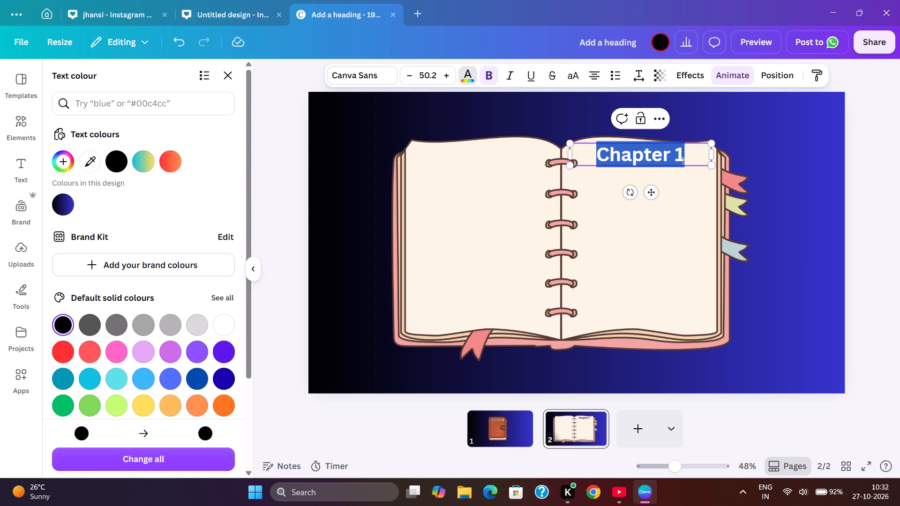
{"action": "left_click_drag", "start_coordinate": [682, 160], "coordinate": [690, 161]}
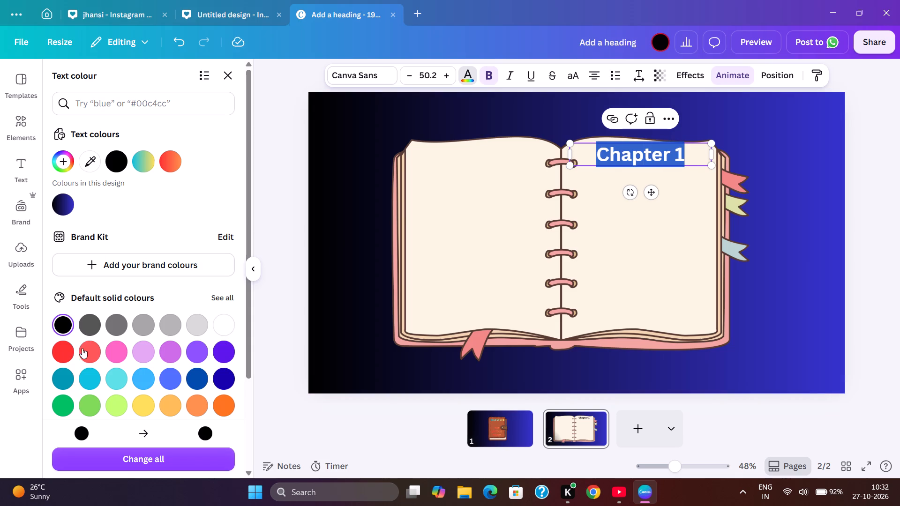
{"action": "left_click", "coordinate": [89, 350]}
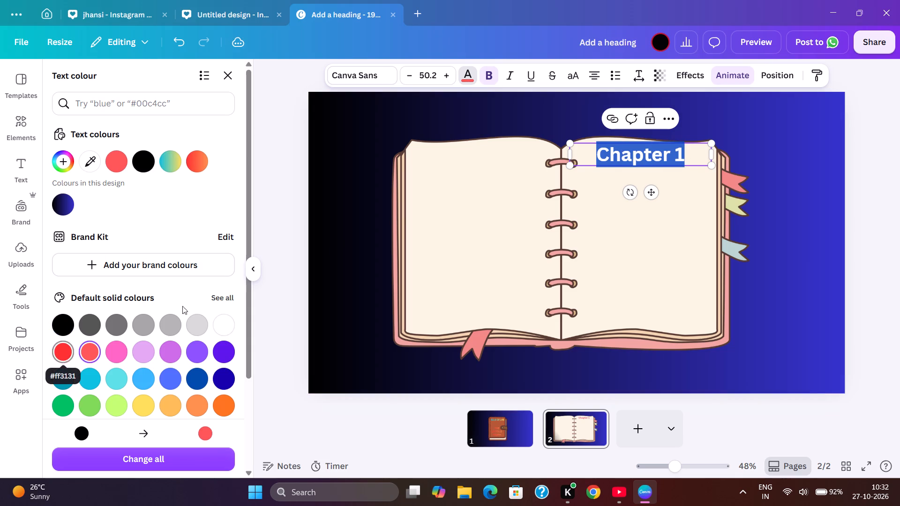
{"action": "left_click", "coordinate": [691, 154]}
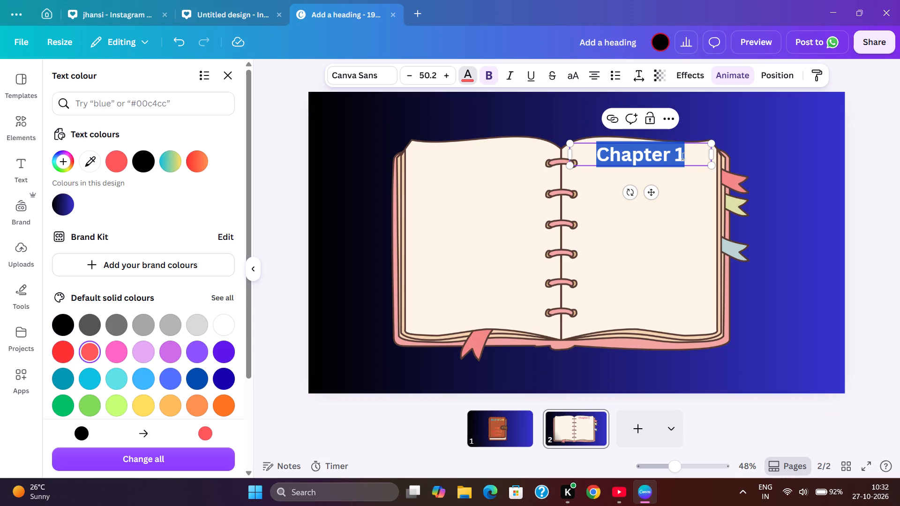
{"action": "left_click", "coordinate": [645, 164]}
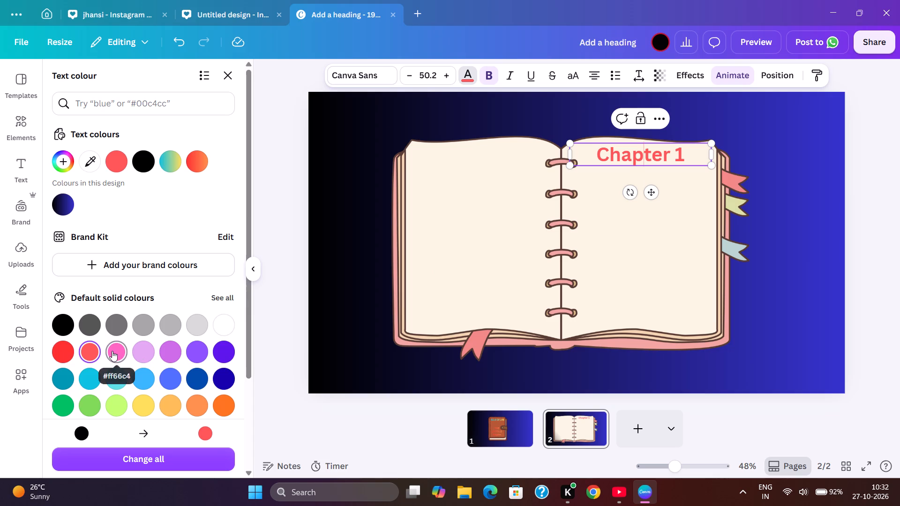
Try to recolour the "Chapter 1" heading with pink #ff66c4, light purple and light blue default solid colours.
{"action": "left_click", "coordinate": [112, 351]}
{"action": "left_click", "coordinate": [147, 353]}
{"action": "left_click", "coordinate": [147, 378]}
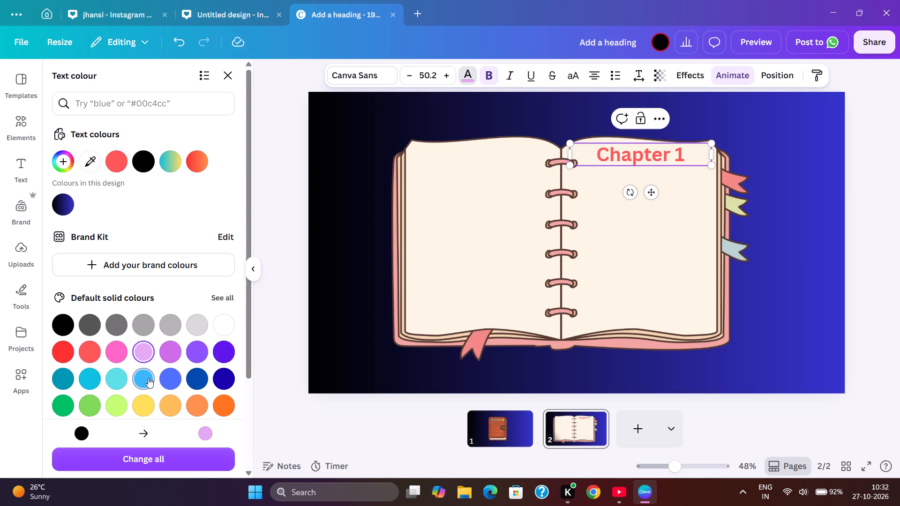
Recolour the entire "Chapter 1" heading text with the default solid dark blue.
{"action": "double_click", "coordinate": [659, 153]}
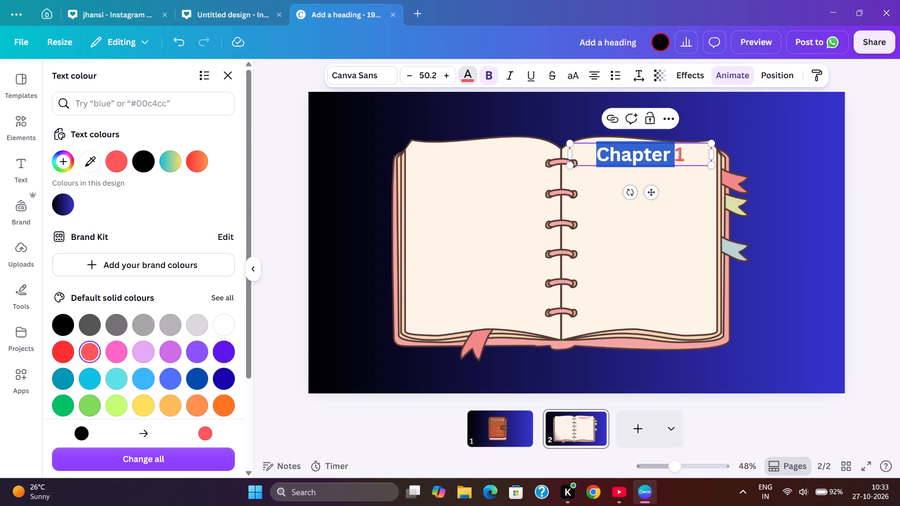
{"action": "left_click", "coordinate": [683, 154]}
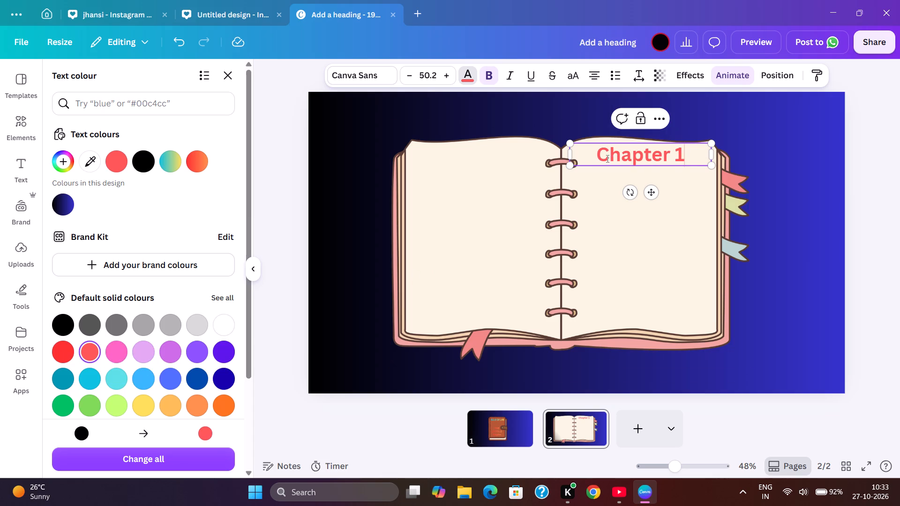
{"action": "left_click_drag", "start_coordinate": [597, 153], "coordinate": [682, 151]}
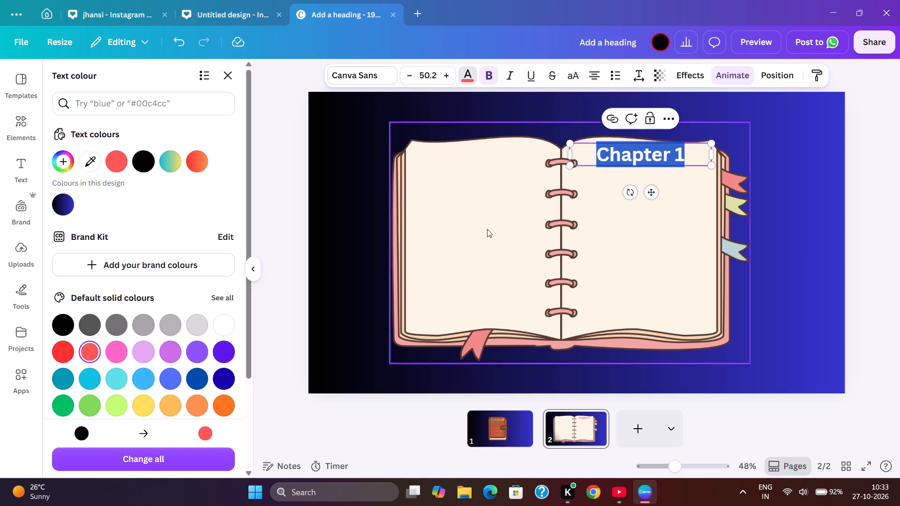
{"action": "scroll", "coordinate": [215, 339], "scroll_direction": "down", "scroll_amount": 1}
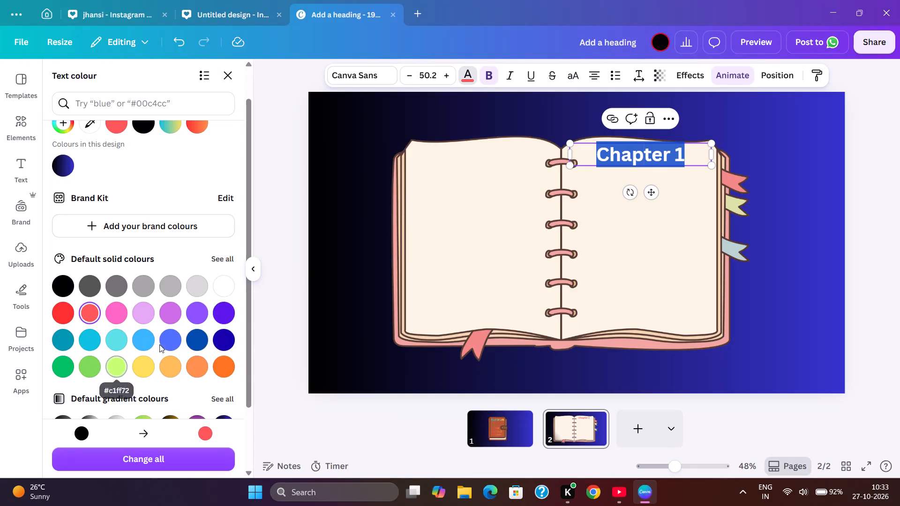
{"action": "left_click", "coordinate": [190, 341]}
{"action": "left_click", "coordinate": [596, 250]}
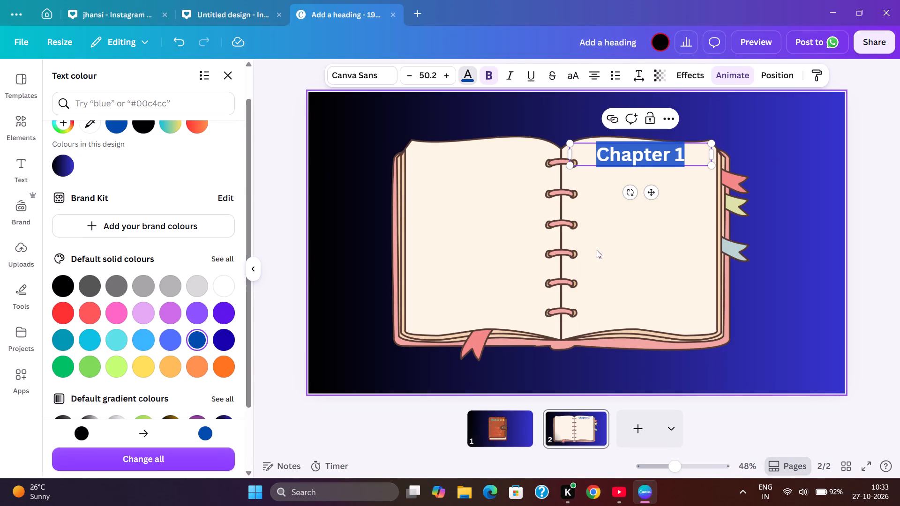
{"action": "left_click", "coordinate": [651, 211]}
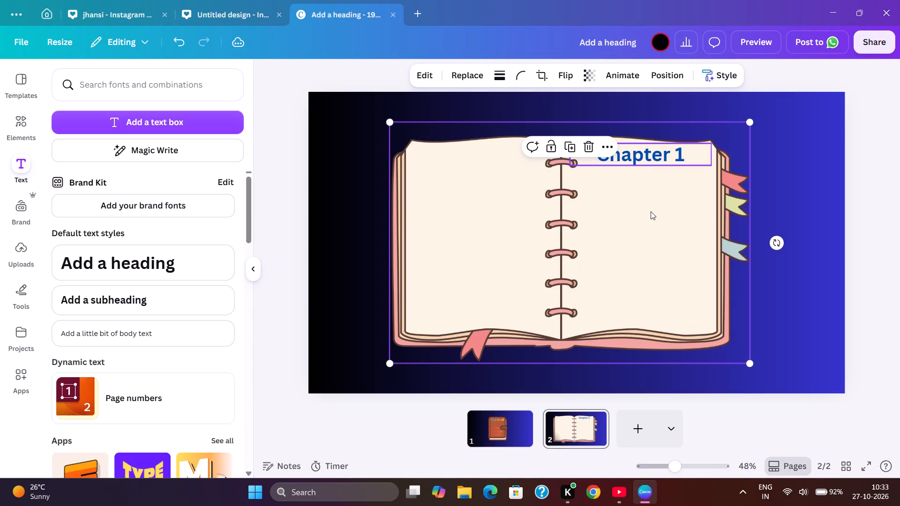
Add a default-style subheading reading "The Person" to the notebook page.
{"action": "left_click", "coordinate": [155, 292]}
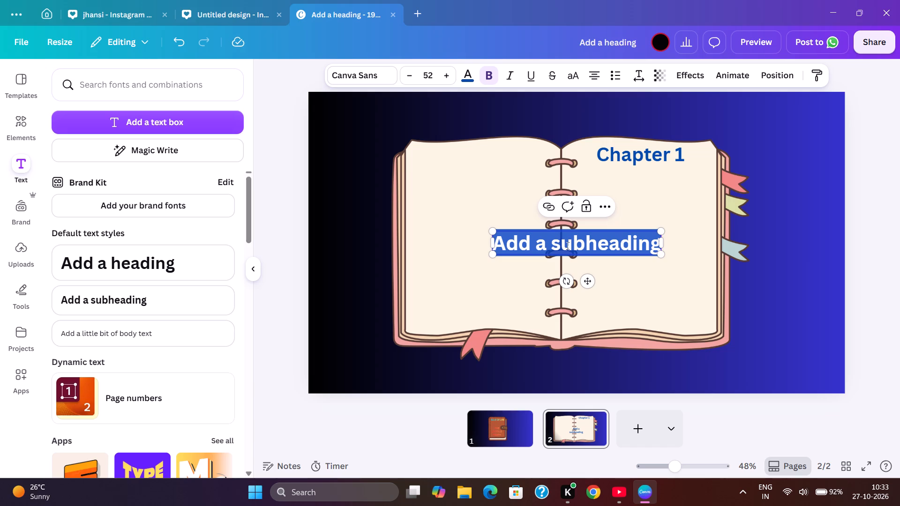
{"action": "type", "text": "The"}
{"action": "key", "text": "space"}
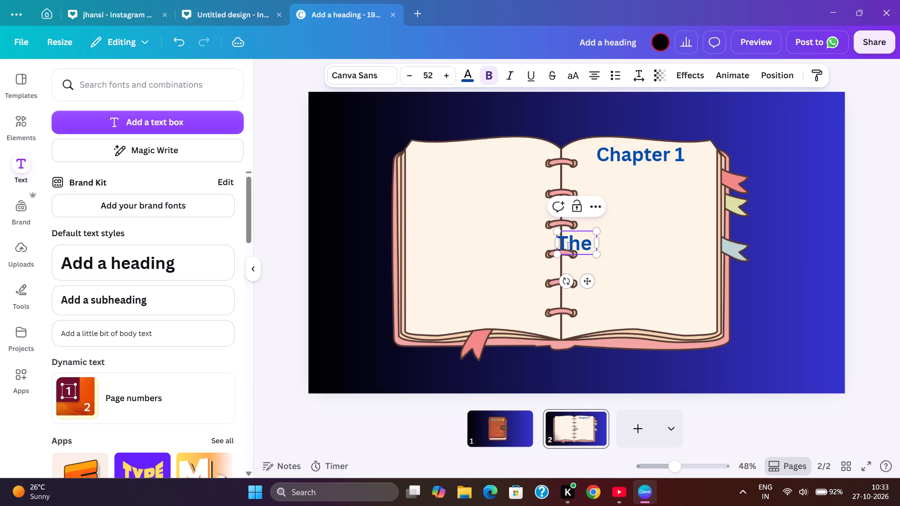
{"action": "type", "text": "Person"}
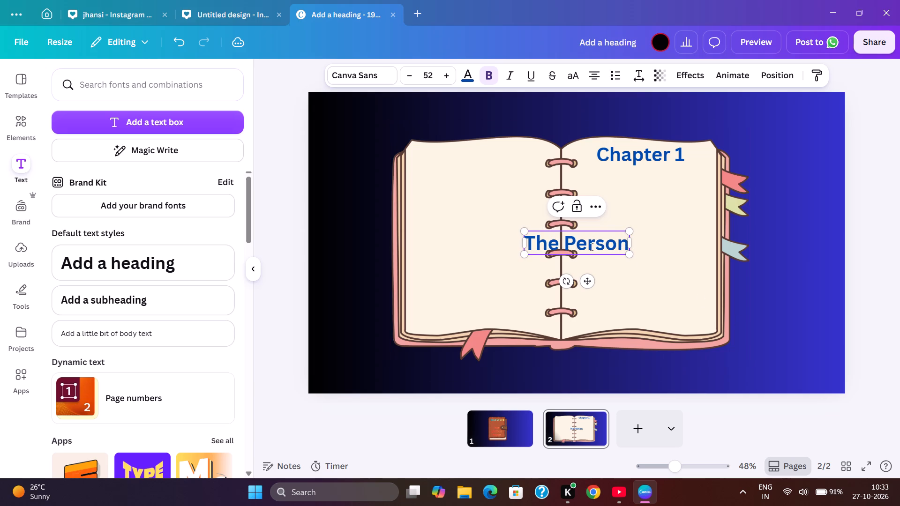
Move the "The Person" subheading onto the notebook's right-hand page, directly beneath the "Chapter 1" heading.
{"action": "left_click_drag", "start_coordinate": [578, 251], "coordinate": [613, 249]}
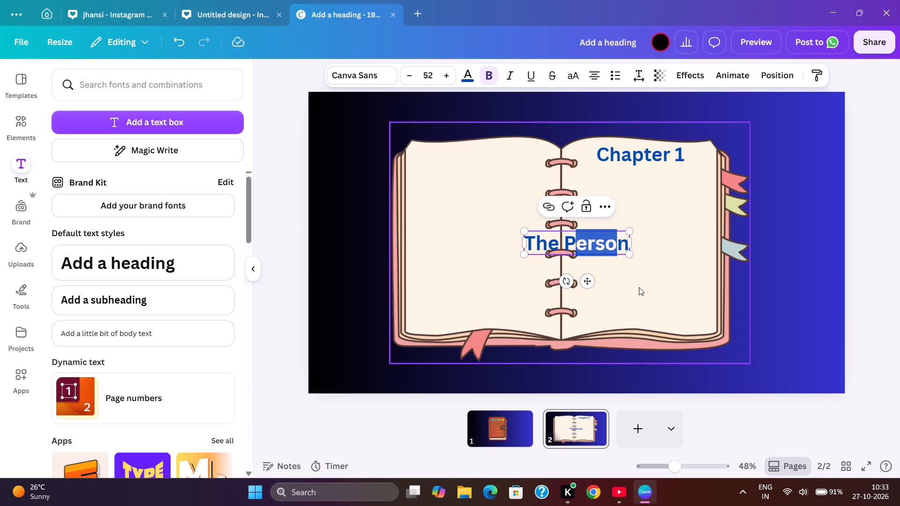
{"action": "left_click", "coordinate": [639, 287]}
{"action": "left_click", "coordinate": [577, 239]}
{"action": "left_click_drag", "start_coordinate": [585, 284], "coordinate": [592, 280]}
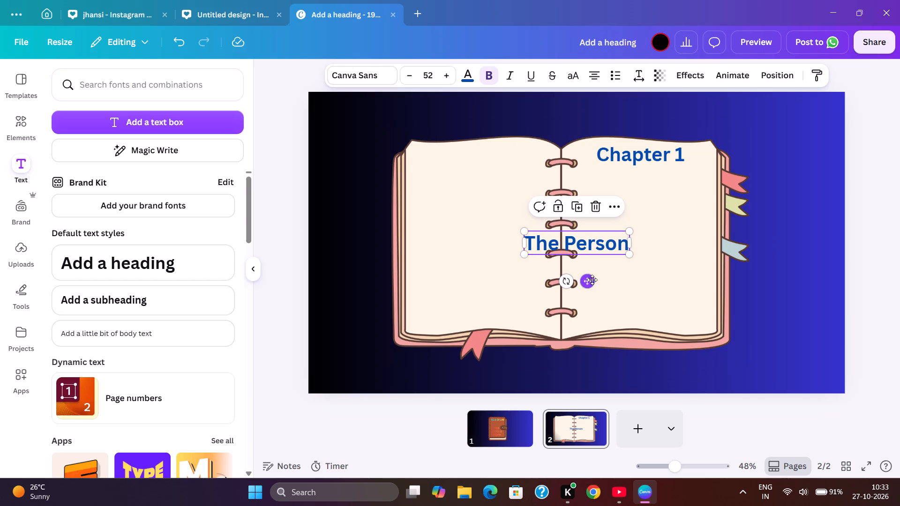
{"action": "left_click_drag", "start_coordinate": [592, 280], "coordinate": [652, 221]}
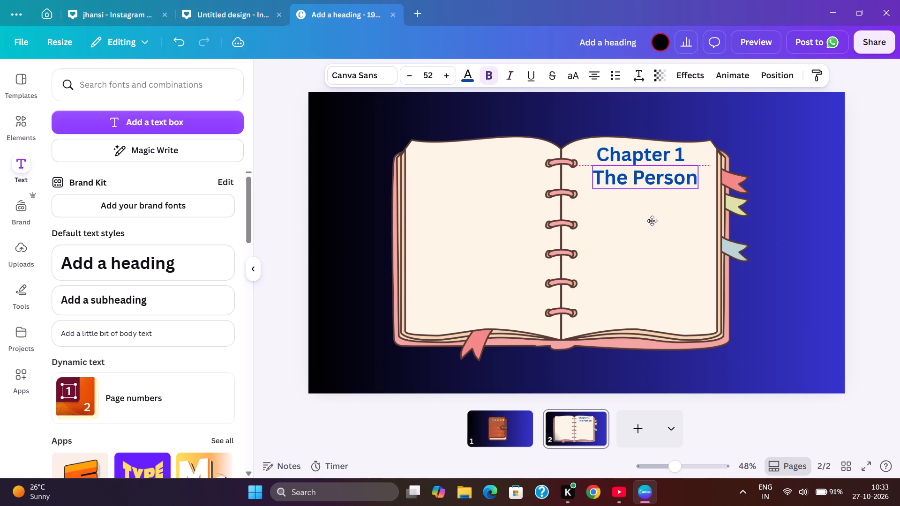
{"action": "left_click_drag", "start_coordinate": [652, 221], "coordinate": [650, 221]}
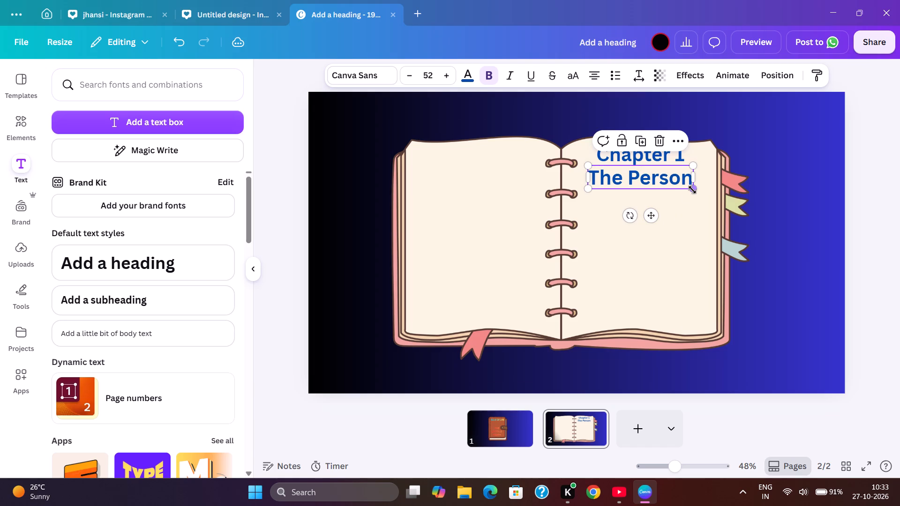
Shrink the "The Person" subheading to a font size of about 30.8 and centre it beneath "Chapter 1".
{"action": "left_click_drag", "start_coordinate": [692, 190], "coordinate": [652, 185]}
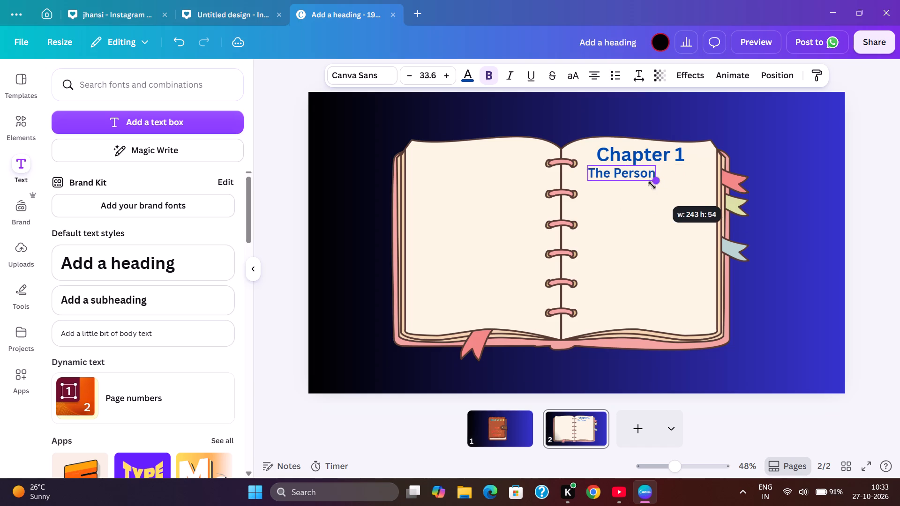
{"action": "left_click_drag", "start_coordinate": [652, 185], "coordinate": [648, 185]}
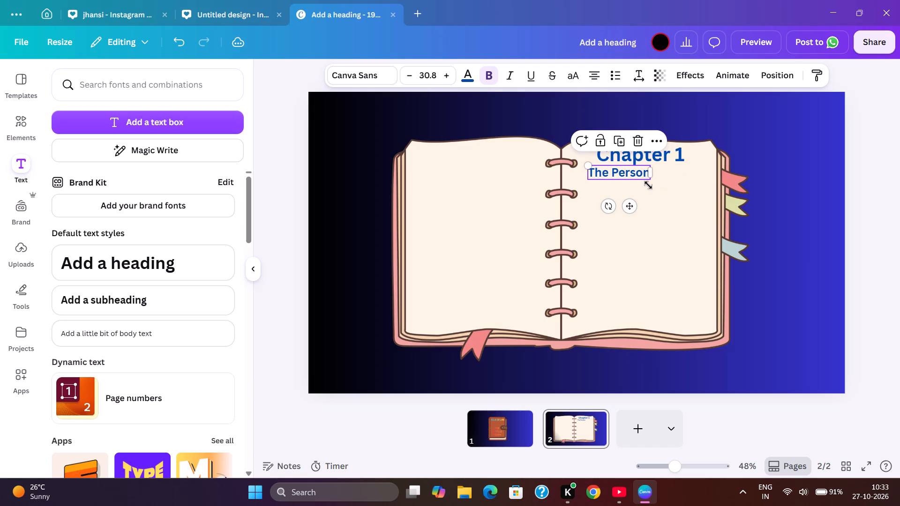
{"action": "left_click_drag", "start_coordinate": [618, 171], "coordinate": [635, 170]}
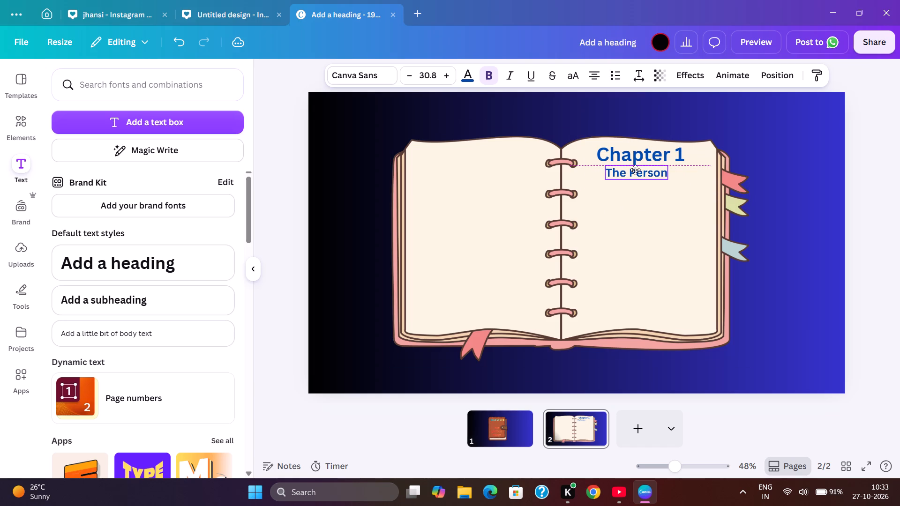
{"action": "left_click_drag", "start_coordinate": [635, 170], "coordinate": [637, 170]}
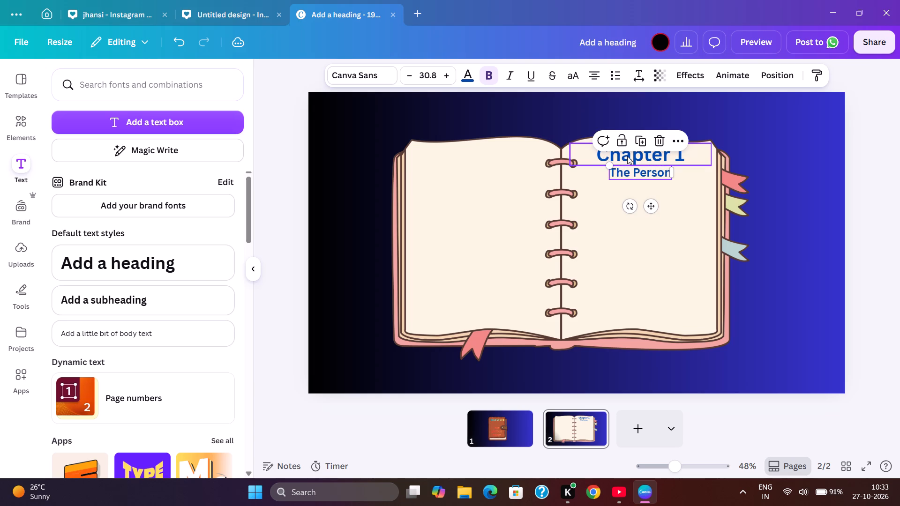
Browse the ready-made font combinations in the text library.
{"action": "left_click", "coordinate": [627, 156]}
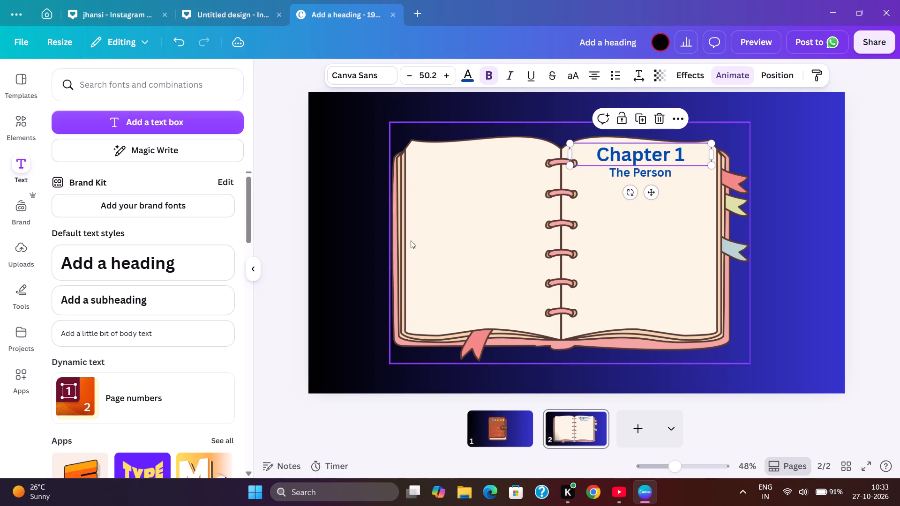
{"action": "scroll", "coordinate": [146, 345], "scroll_direction": "down", "scroll_amount": 9}
{"action": "scroll", "coordinate": [157, 379], "scroll_direction": "up", "scroll_amount": 4}
{"action": "scroll", "coordinate": [157, 379], "scroll_direction": "down", "scroll_amount": 14}
{"action": "scroll", "coordinate": [157, 379], "scroll_direction": "up", "scroll_amount": 6}
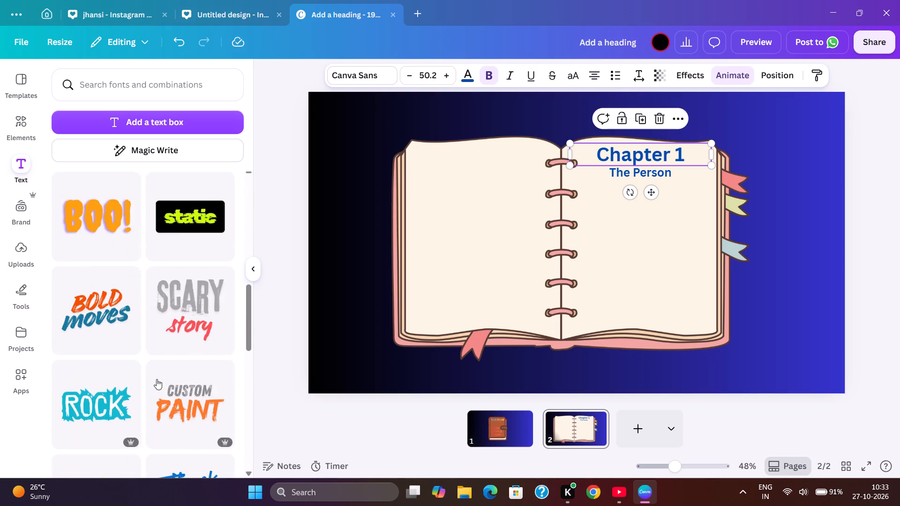
{"action": "scroll", "coordinate": [157, 379], "scroll_direction": "up", "scroll_amount": 14}
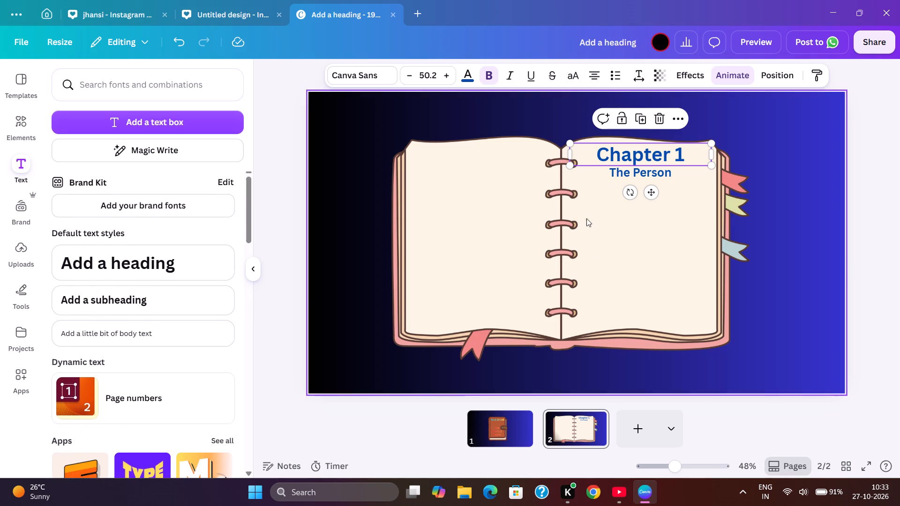
Underline the entire "Chapter 1" heading text.
{"action": "left_click", "coordinate": [603, 152]}
{"action": "left_click_drag", "start_coordinate": [601, 152], "coordinate": [689, 150]}
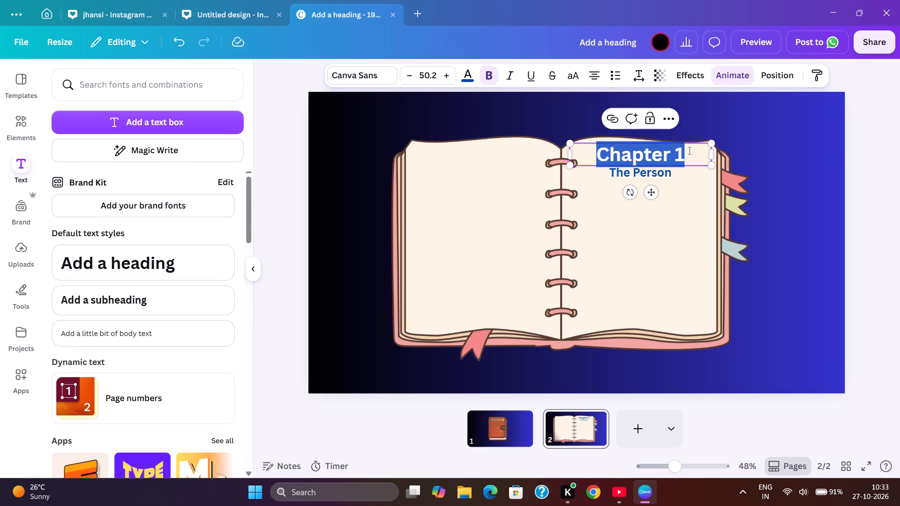
{"action": "key", "text": "ctrl+u"}
{"action": "left_click", "coordinate": [680, 152], "text": "ctrl"}
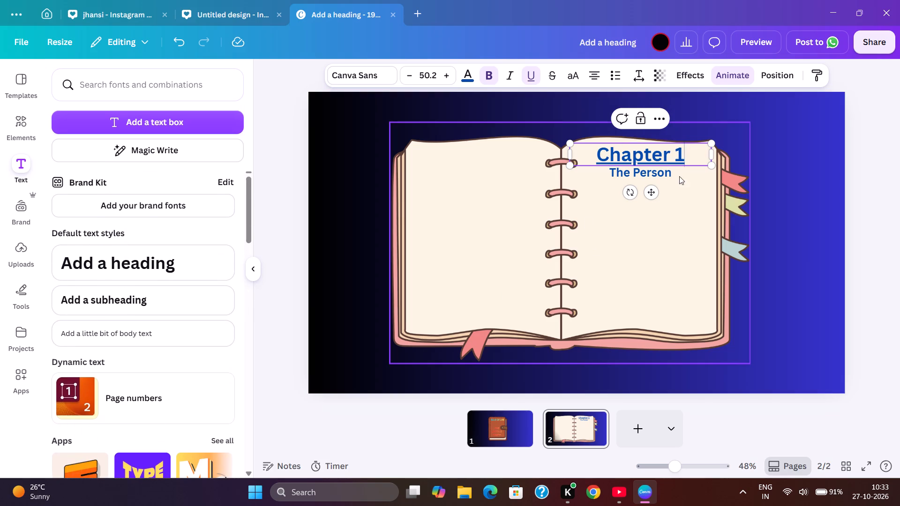
{"action": "left_click", "coordinate": [678, 211]}
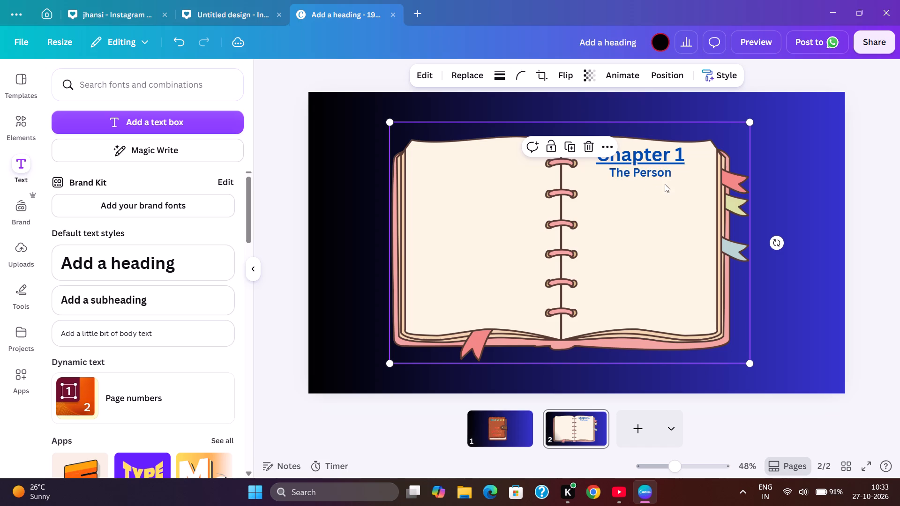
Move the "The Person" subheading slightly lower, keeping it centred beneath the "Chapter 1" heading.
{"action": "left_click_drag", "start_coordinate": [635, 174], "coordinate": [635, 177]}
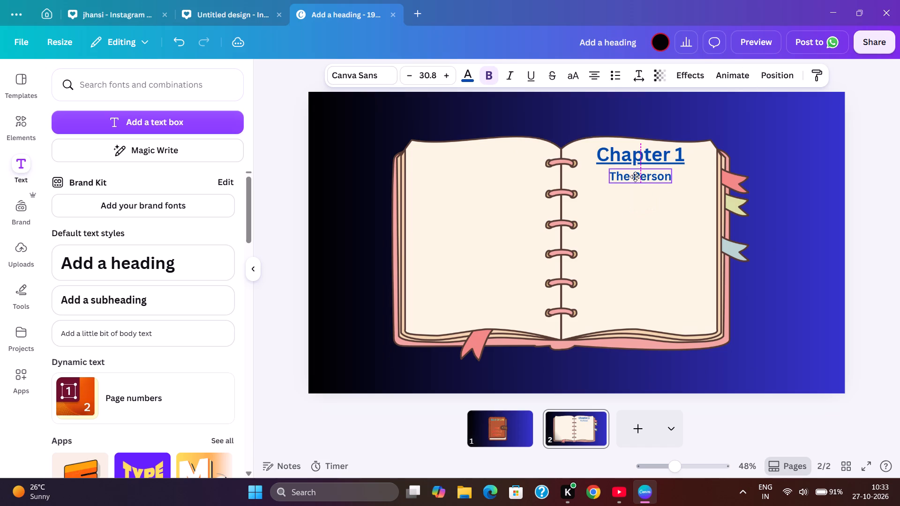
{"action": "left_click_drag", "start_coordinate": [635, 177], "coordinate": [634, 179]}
Underline the entire "The Person" subheading text.
{"action": "double_click", "coordinate": [638, 175]}
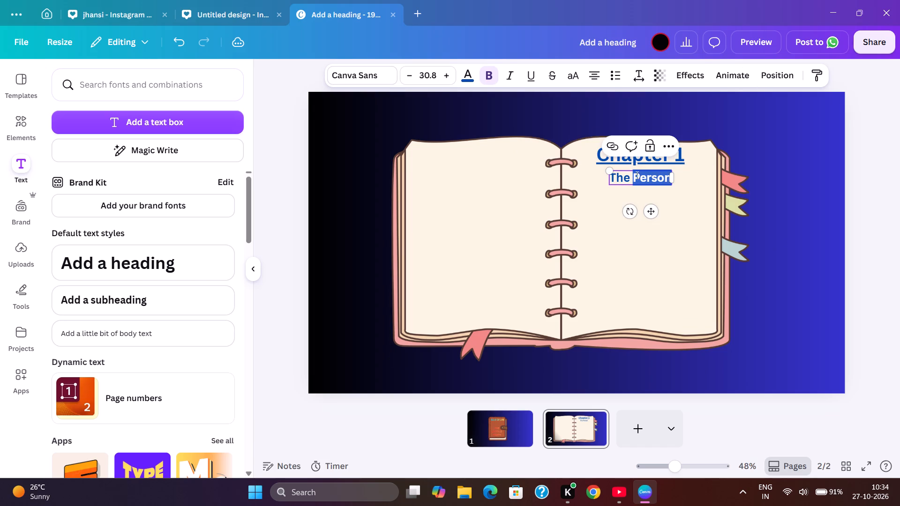
{"action": "left_click", "coordinate": [614, 179]}
{"action": "left_click_drag", "start_coordinate": [614, 179], "coordinate": [694, 175]}
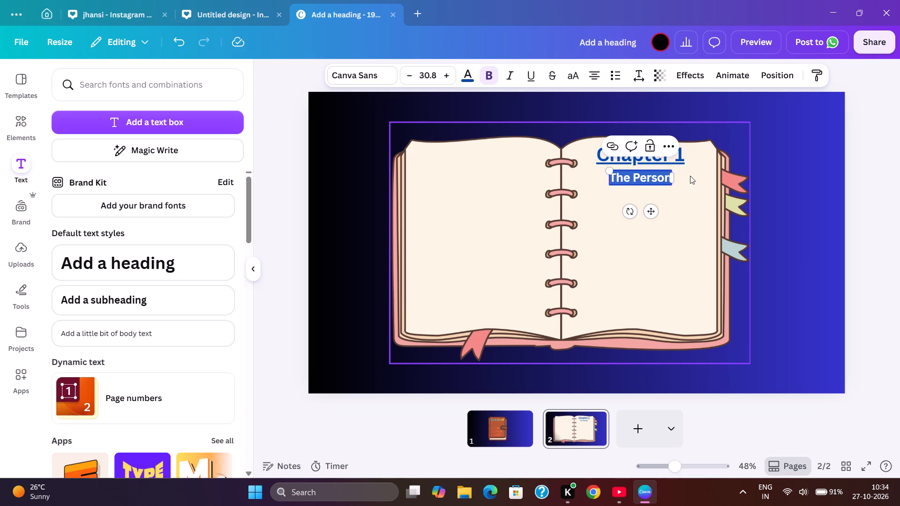
{"action": "key", "text": "ctrl+u"}
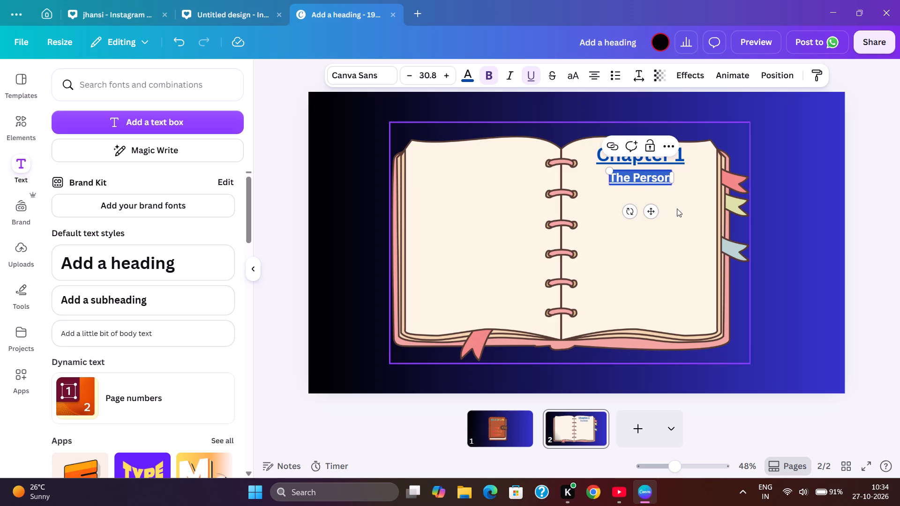
{"action": "left_click", "coordinate": [678, 208]}
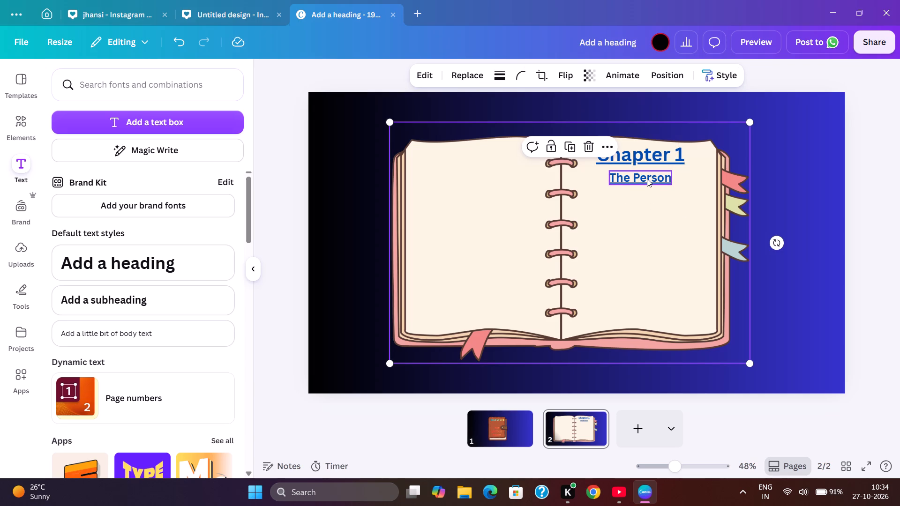
Remove the bold formatting from the entire "The Person" subheading text.
{"action": "double_click", "coordinate": [635, 175]}
{"action": "double_click", "coordinate": [635, 175]}
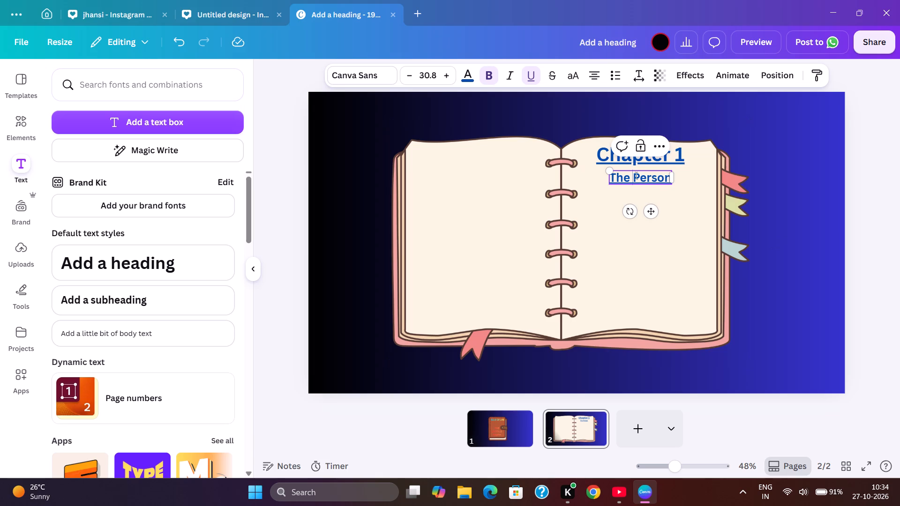
{"action": "double_click", "coordinate": [622, 179]}
{"action": "left_click_drag", "start_coordinate": [622, 179], "coordinate": [644, 179]}
{"action": "key", "text": "ctrl+b"}
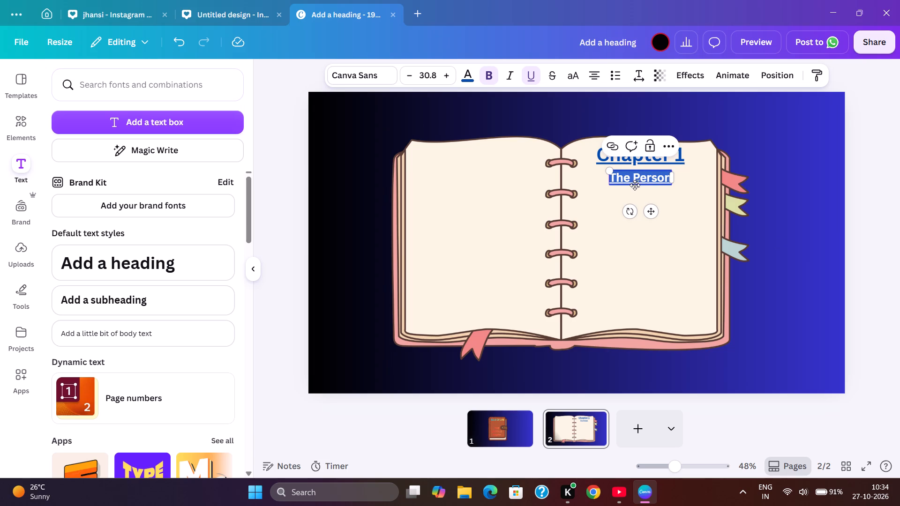
{"action": "left_click", "coordinate": [667, 193]}
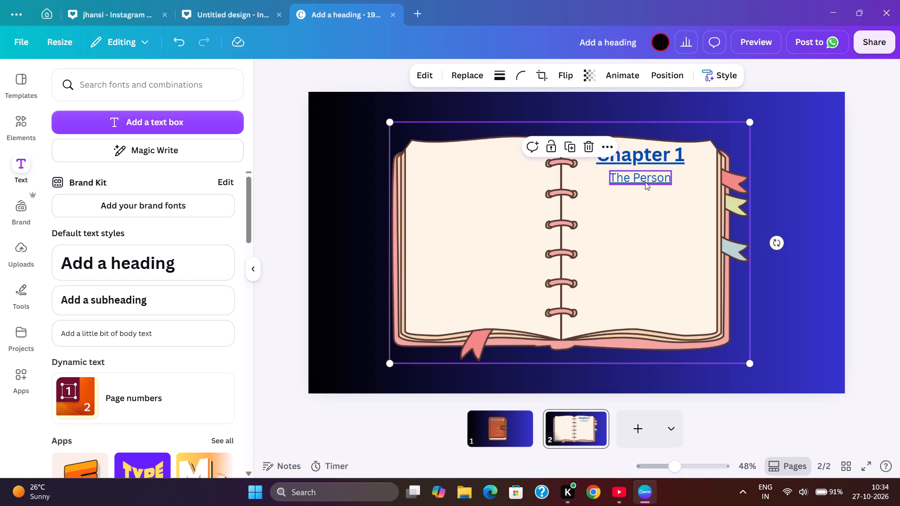
Move the "The Person" subheading up against the "Chapter 1" heading, slightly left of its centre.
{"action": "left_click_drag", "start_coordinate": [641, 180], "coordinate": [636, 179]}
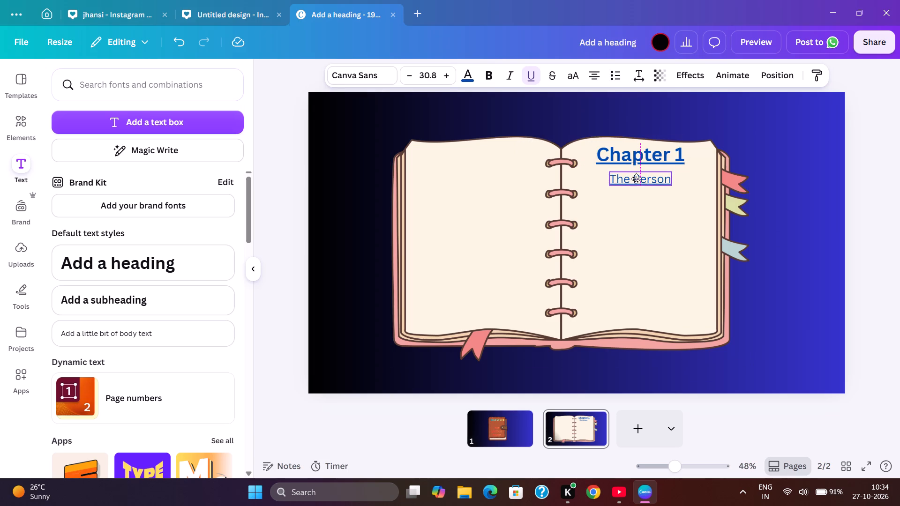
{"action": "left_click_drag", "start_coordinate": [636, 179], "coordinate": [635, 178]}
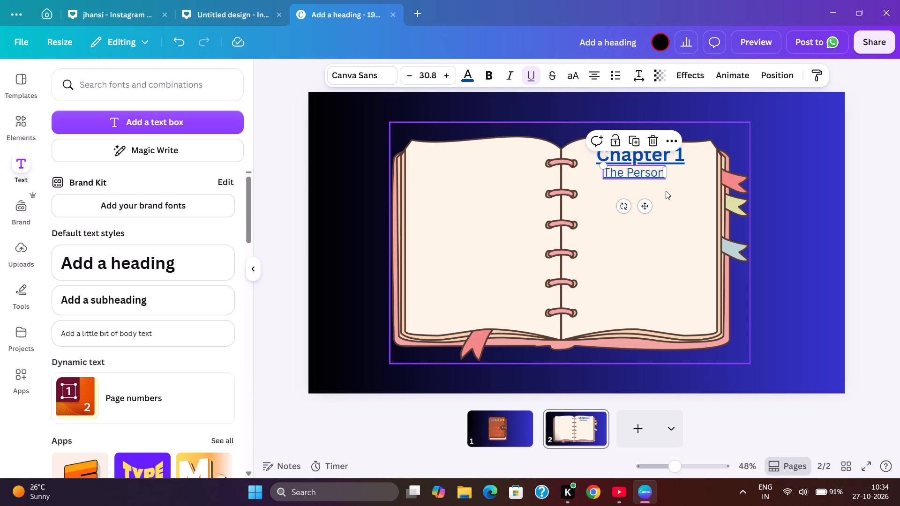
{"action": "left_click", "coordinate": [666, 191]}
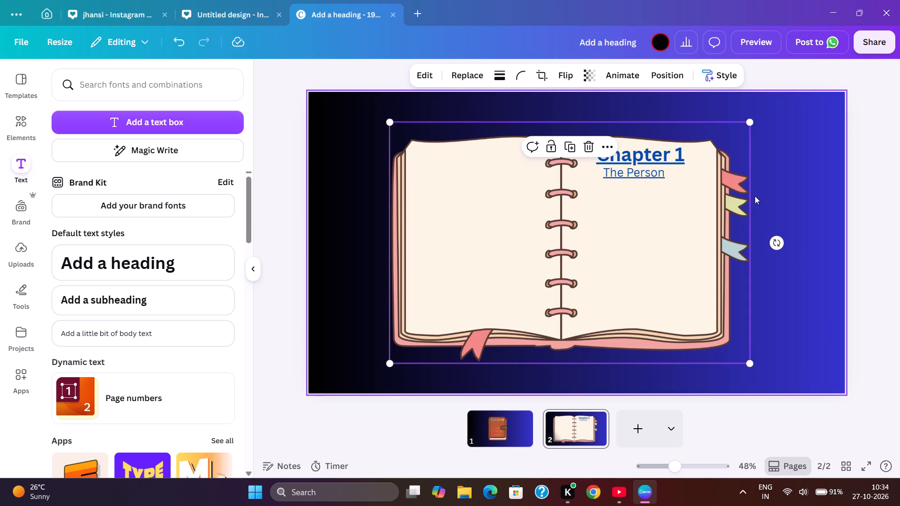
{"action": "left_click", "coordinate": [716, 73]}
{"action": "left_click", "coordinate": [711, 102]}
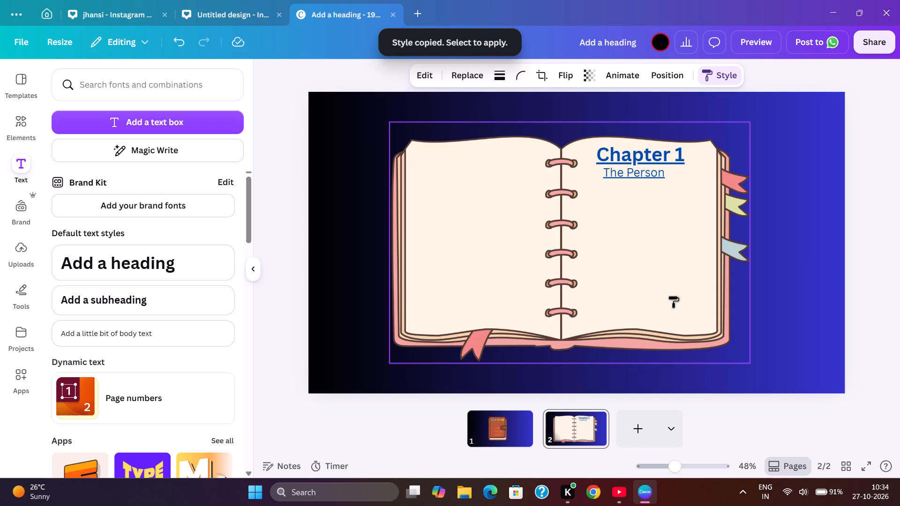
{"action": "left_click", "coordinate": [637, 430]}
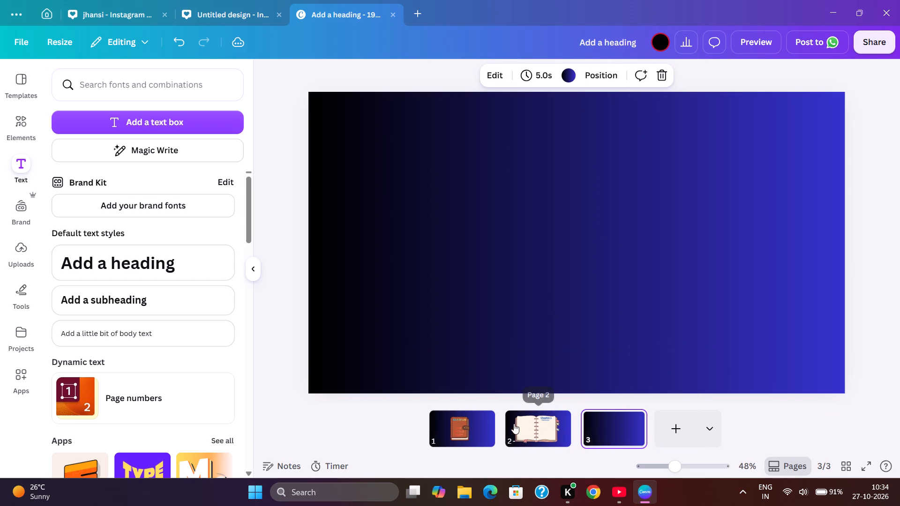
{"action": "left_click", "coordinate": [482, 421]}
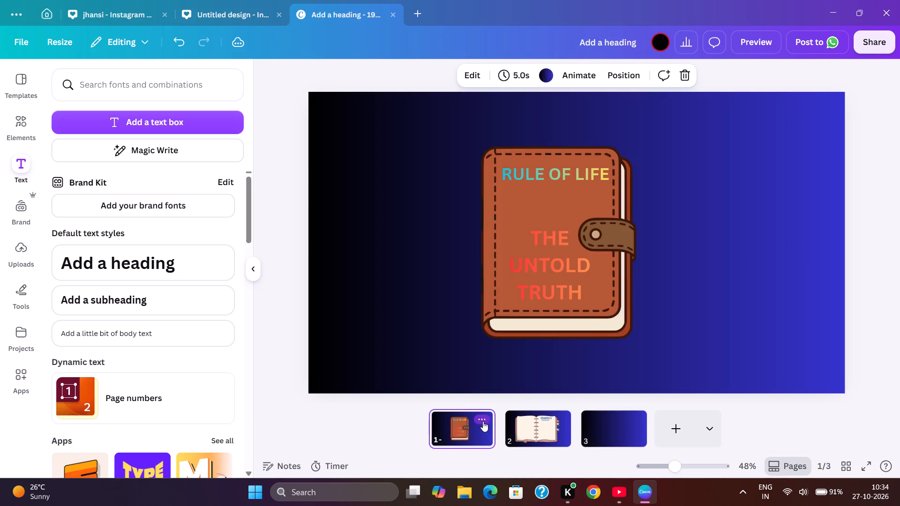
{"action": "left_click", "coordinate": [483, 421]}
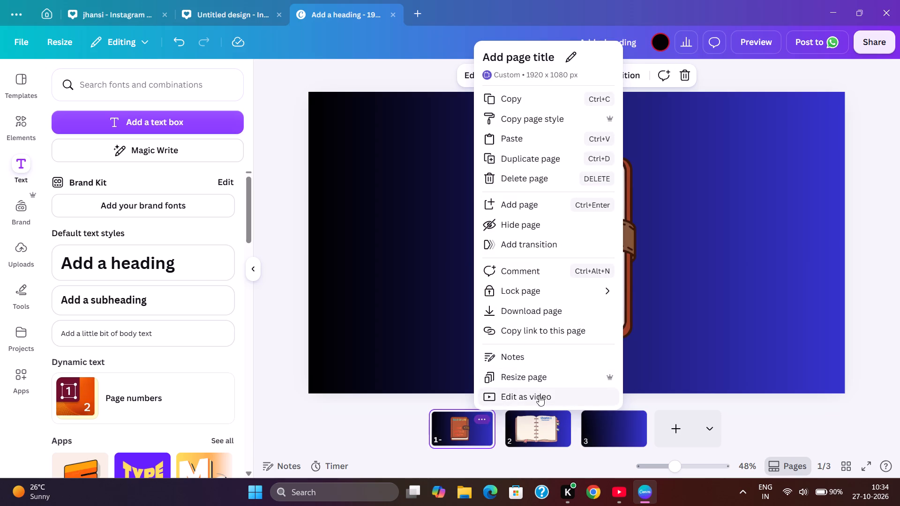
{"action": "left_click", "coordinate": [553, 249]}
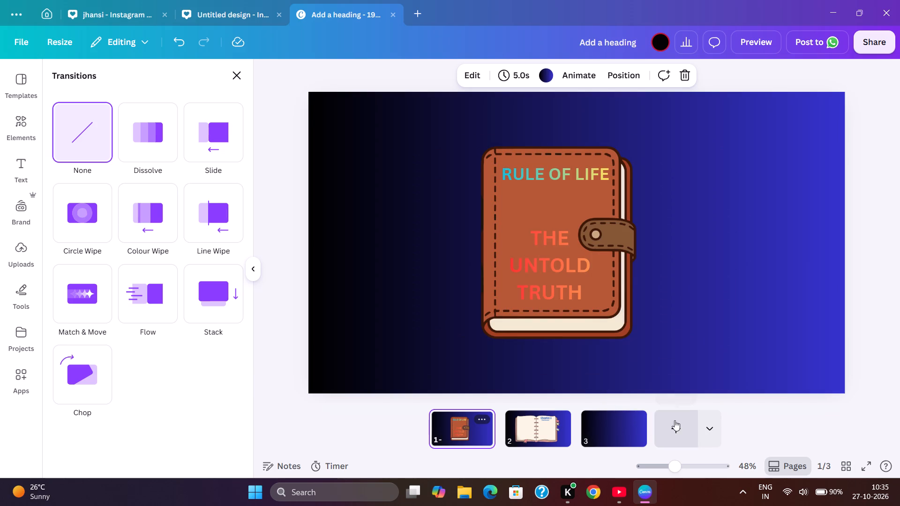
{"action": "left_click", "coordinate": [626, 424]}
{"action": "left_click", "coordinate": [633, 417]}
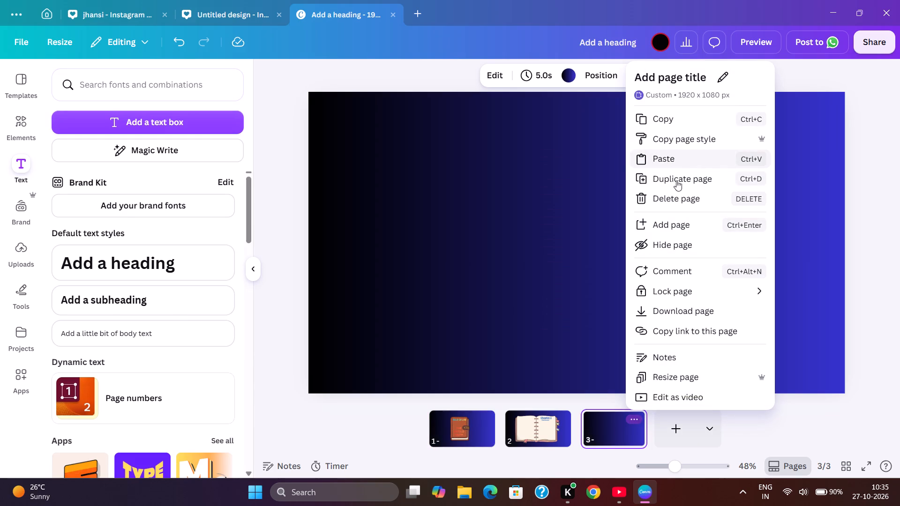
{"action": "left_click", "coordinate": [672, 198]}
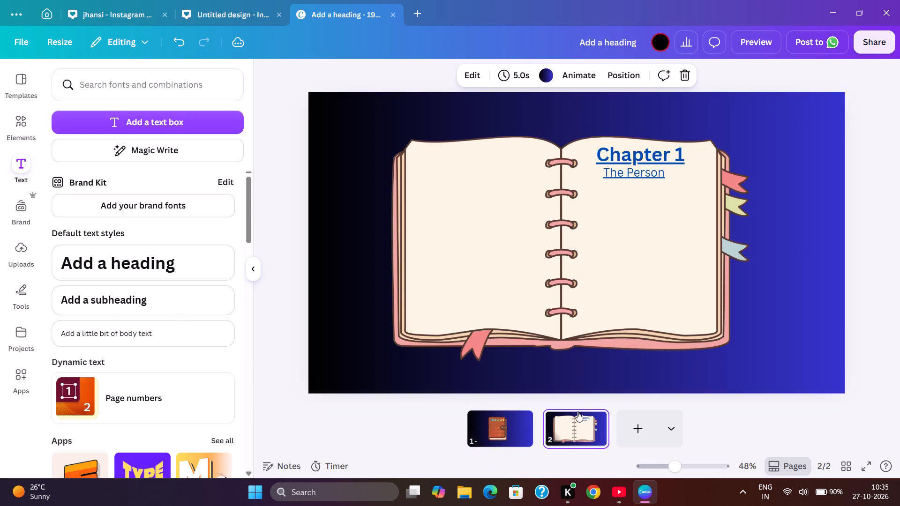
Duplicate the open-notebook page twice so that copies follow it as pages 3 and 4.
{"action": "left_click", "coordinate": [597, 420]}
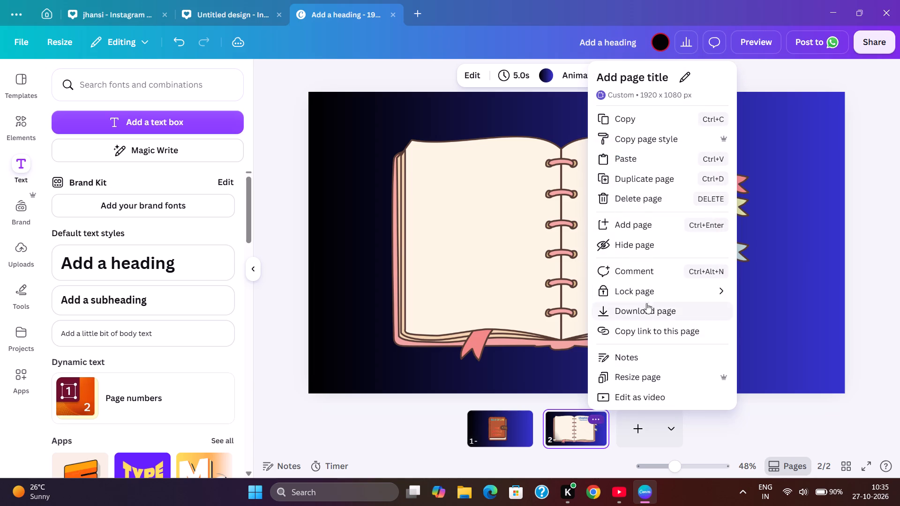
{"action": "left_click", "coordinate": [647, 180]}
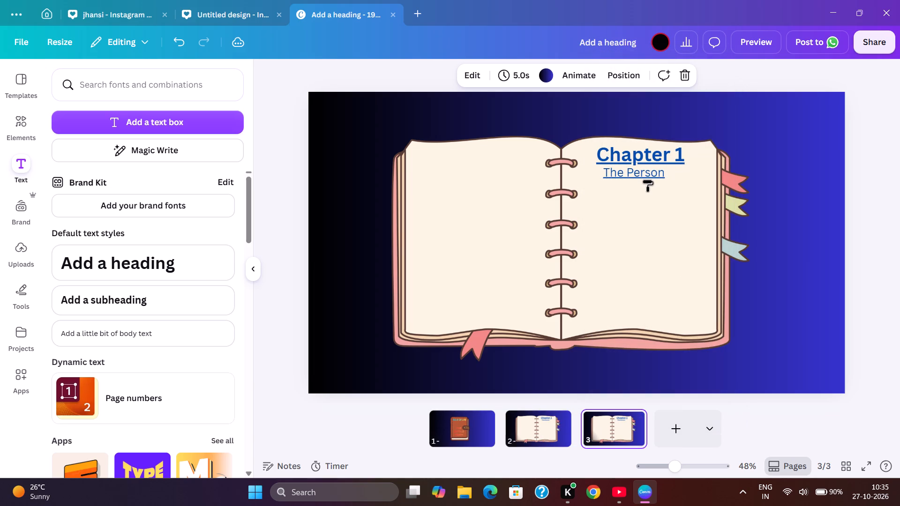
{"action": "left_click", "coordinate": [636, 419]}
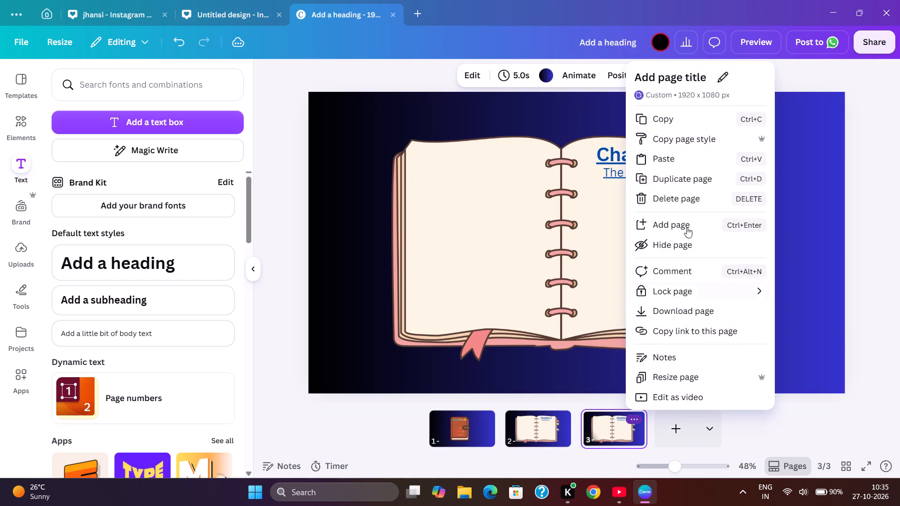
{"action": "left_click", "coordinate": [688, 179]}
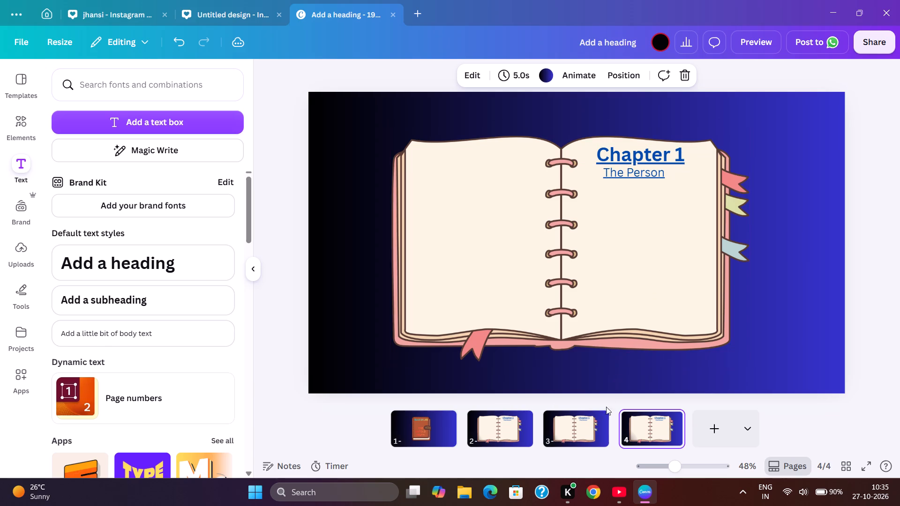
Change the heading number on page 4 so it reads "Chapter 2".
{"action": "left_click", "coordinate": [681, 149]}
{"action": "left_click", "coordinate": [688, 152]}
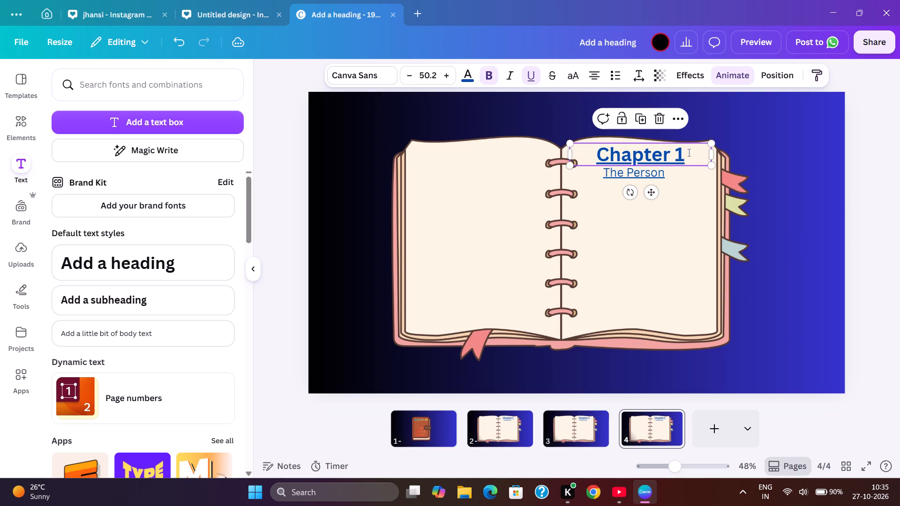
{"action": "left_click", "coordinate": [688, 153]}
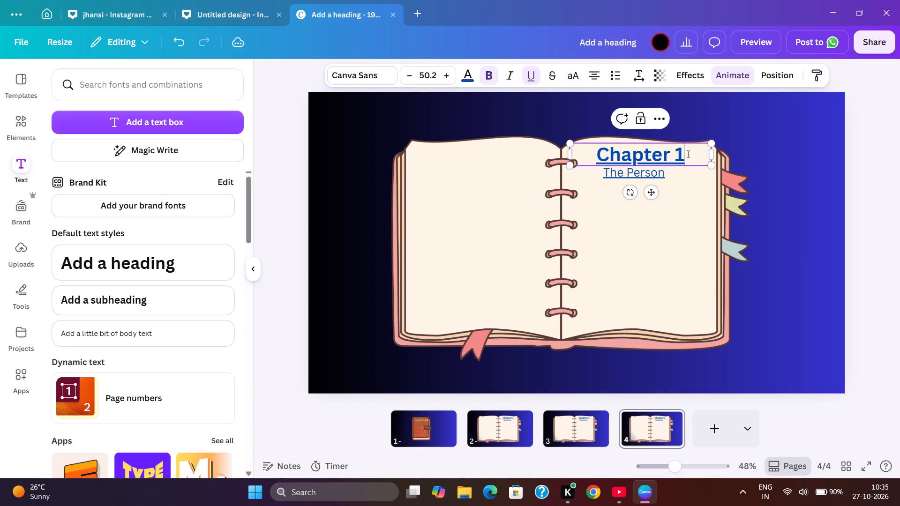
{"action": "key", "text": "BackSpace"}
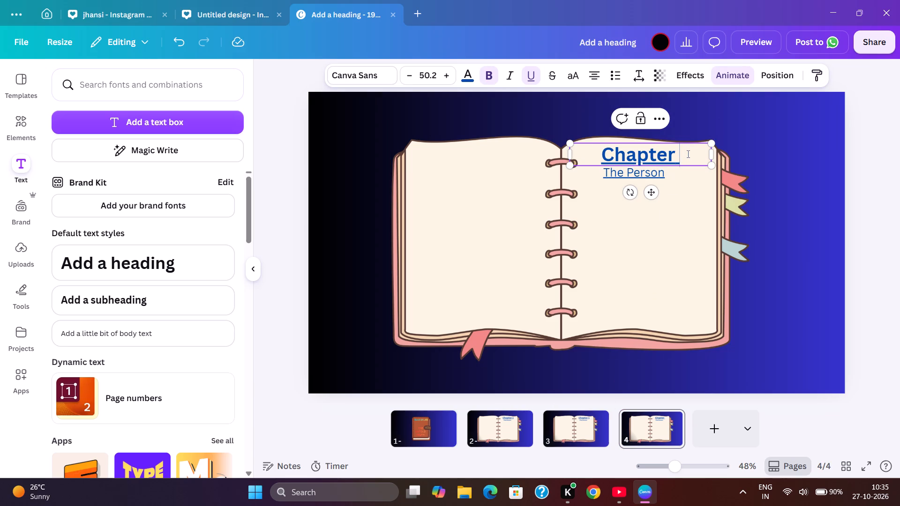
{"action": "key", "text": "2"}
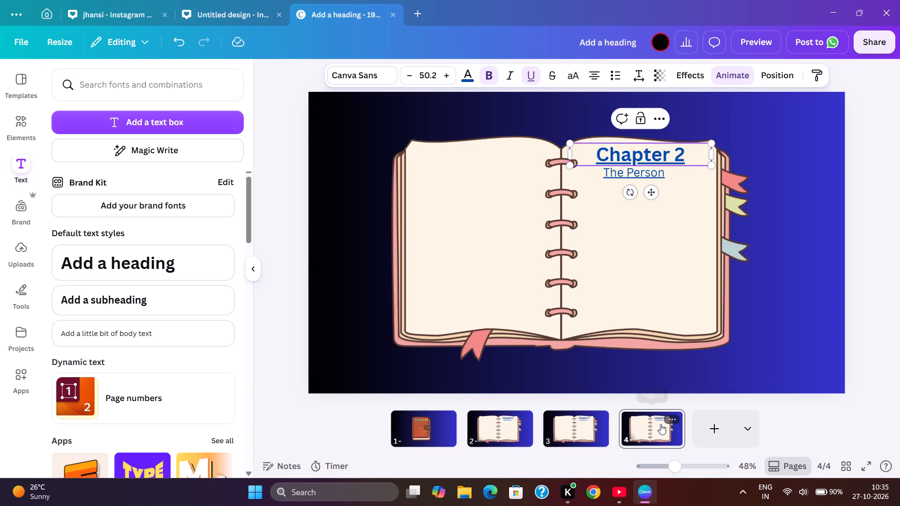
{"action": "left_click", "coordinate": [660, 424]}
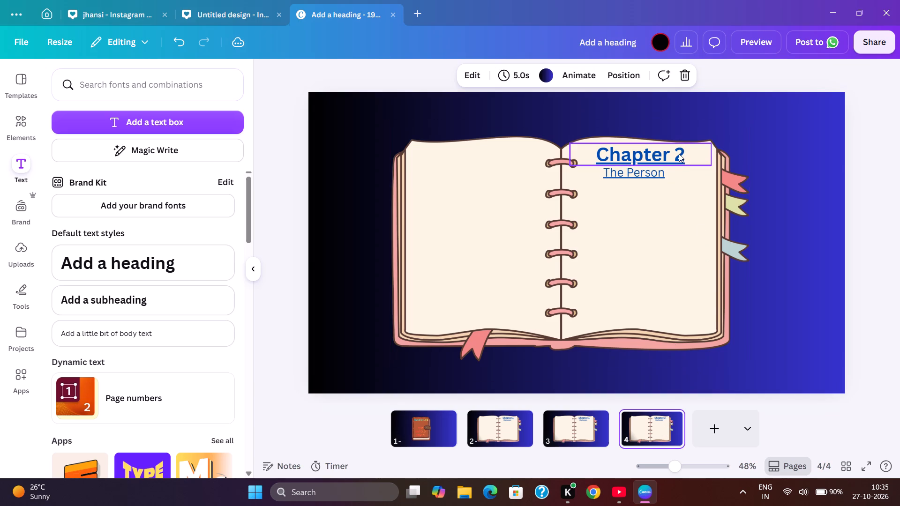
Change the heading number on page 3 so it reads "Chapter 2".
{"action": "left_click", "coordinate": [582, 422]}
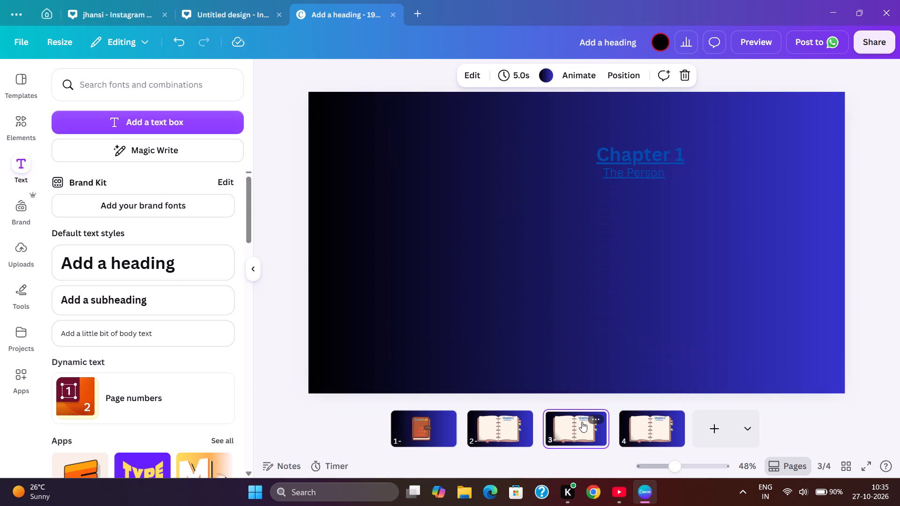
{"action": "left_click", "coordinate": [683, 154]}
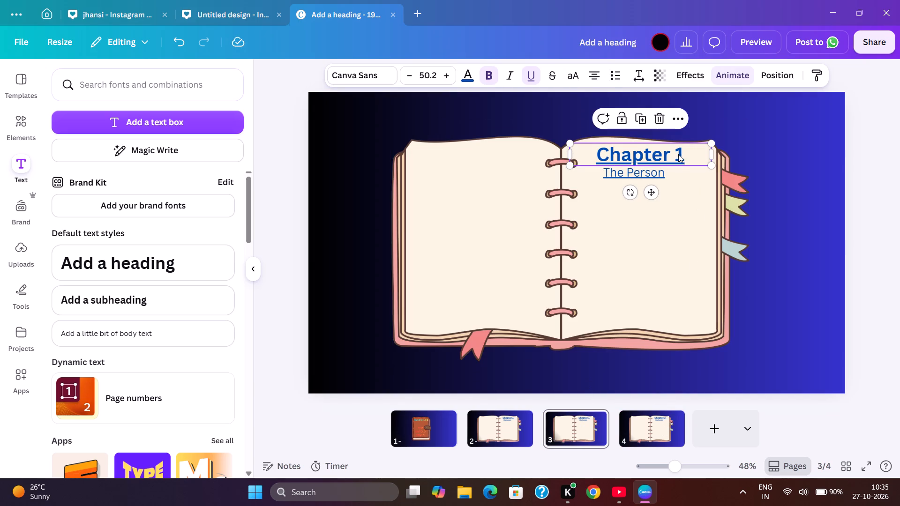
{"action": "left_click", "coordinate": [678, 154]}
{"action": "left_click", "coordinate": [687, 155]}
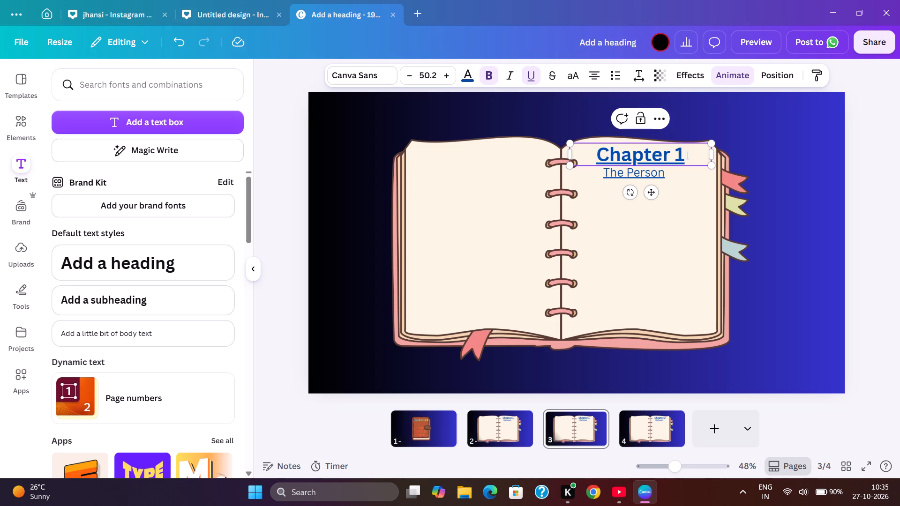
{"action": "key", "text": "BackSpace"}
{"action": "key", "text": "2"}
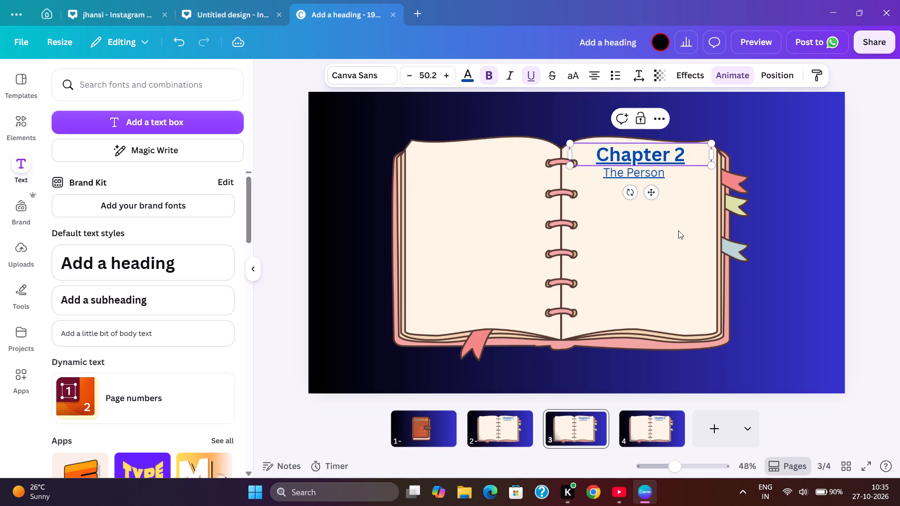
Change the heading number on page 4 so it reads "Chapter 3".
{"action": "left_click", "coordinate": [662, 434]}
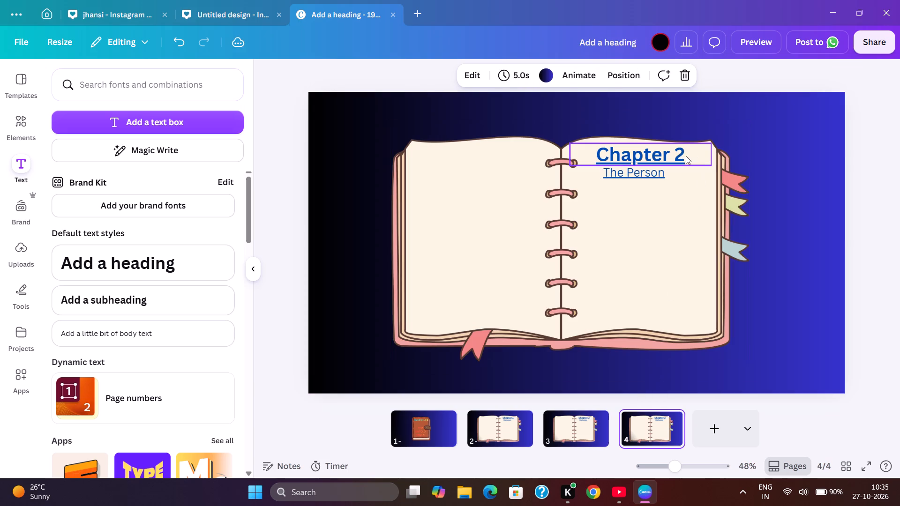
{"action": "left_click", "coordinate": [683, 156]}
{"action": "left_click", "coordinate": [683, 156]}
{"action": "left_click", "coordinate": [683, 156]}
{"action": "left_click", "coordinate": [683, 156]}
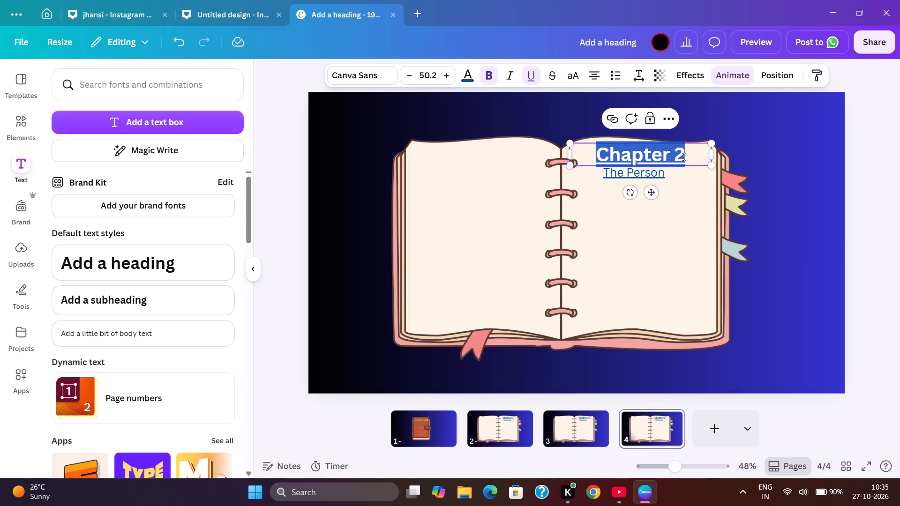
{"action": "left_click", "coordinate": [689, 156]}
{"action": "left_click", "coordinate": [690, 157]}
{"action": "key", "text": "BackSpace"}
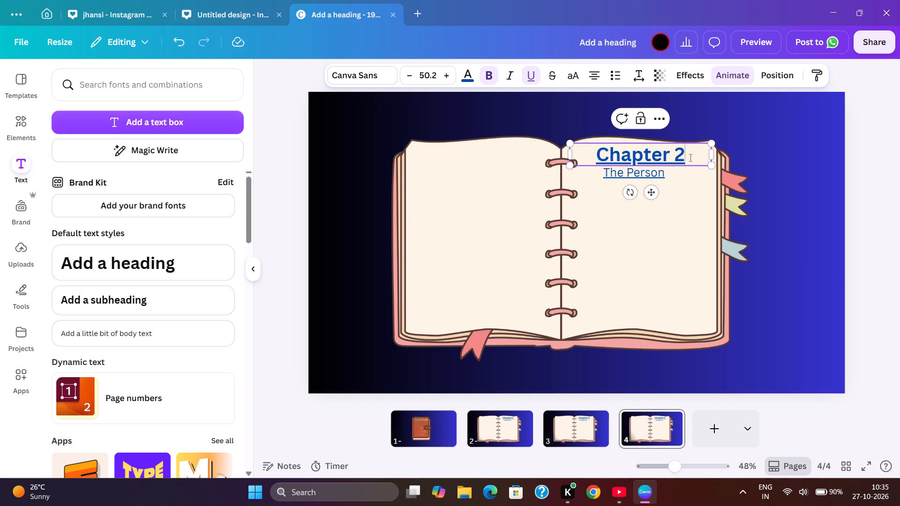
{"action": "key", "text": "3"}
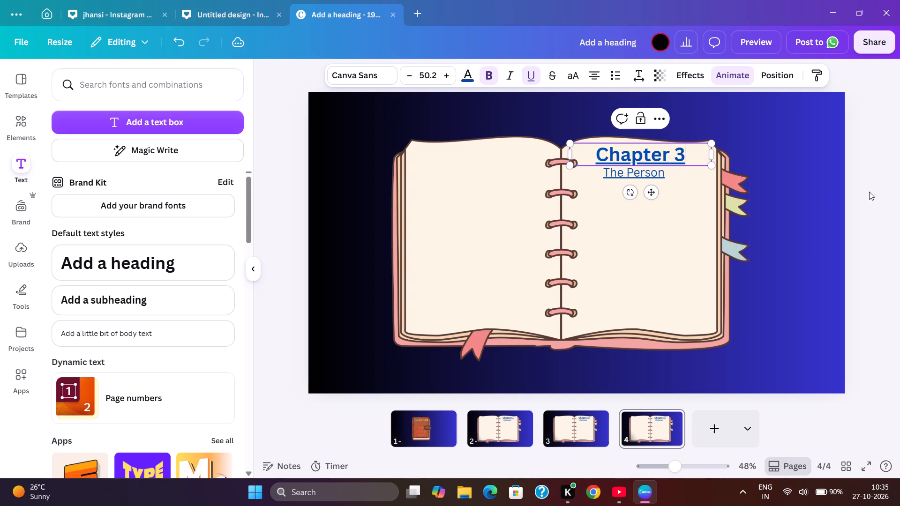
{"action": "left_click", "coordinate": [828, 213]}
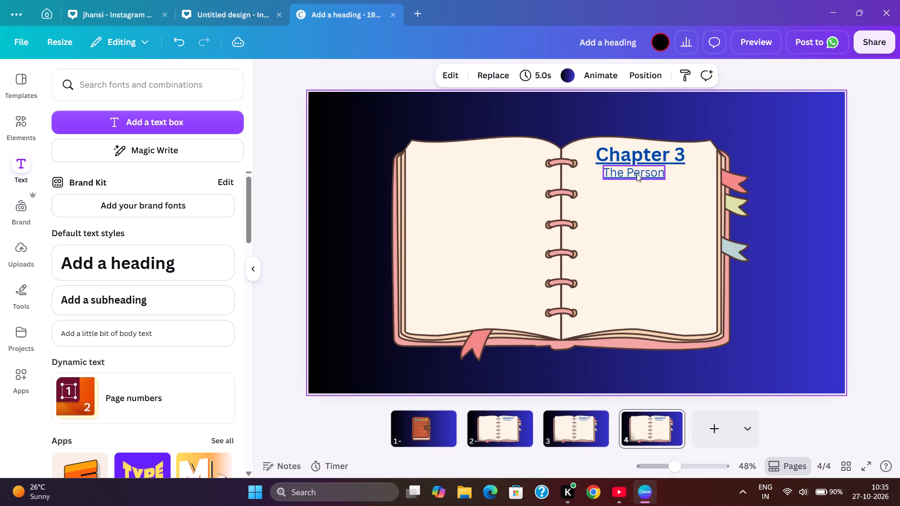
Move the "The Person" subheading on page 4 so it is centred directly beneath the "Chapter 3" heading.
{"action": "left_click", "coordinate": [631, 169]}
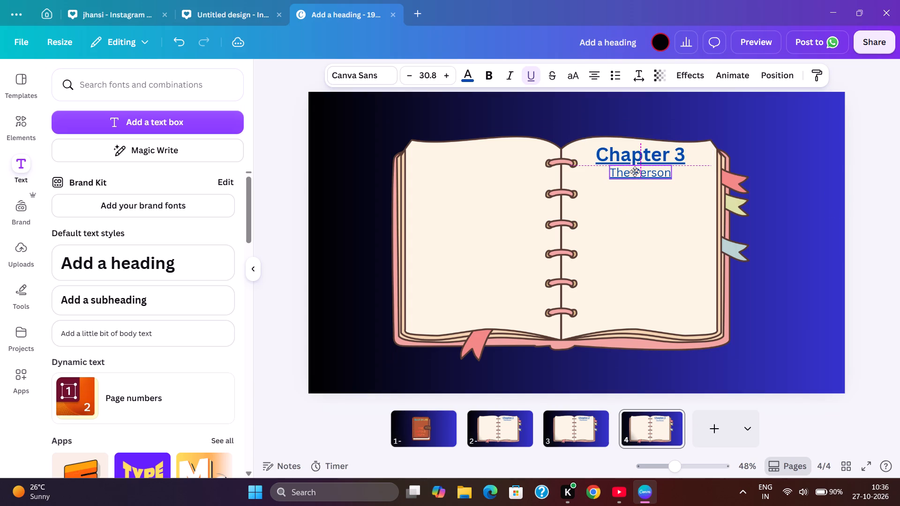
{"action": "left_click", "coordinate": [868, 189]}
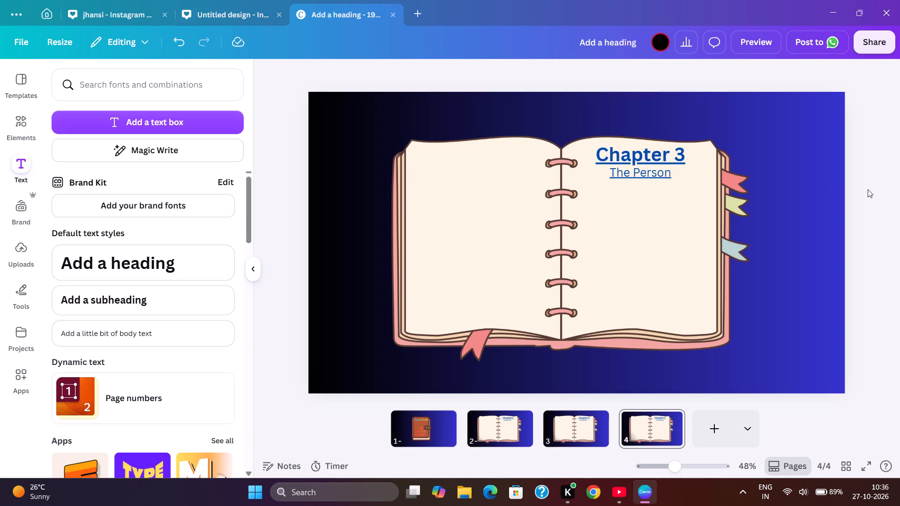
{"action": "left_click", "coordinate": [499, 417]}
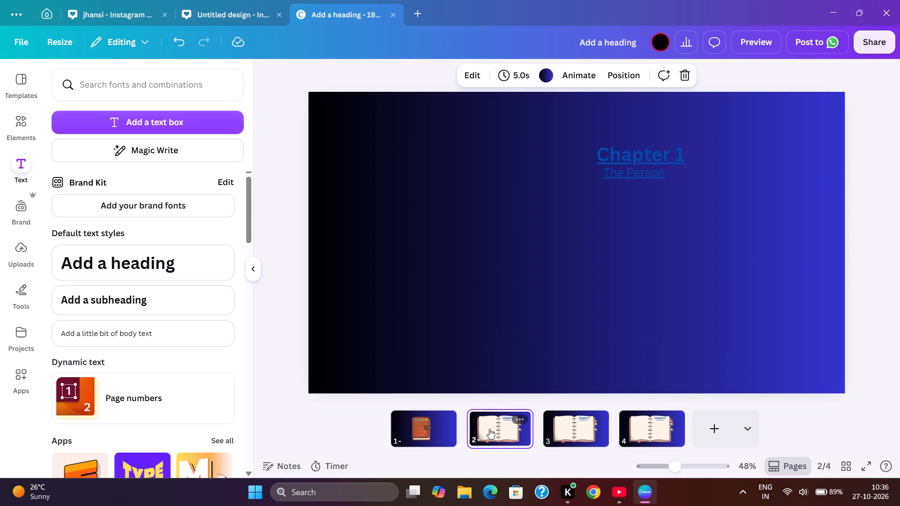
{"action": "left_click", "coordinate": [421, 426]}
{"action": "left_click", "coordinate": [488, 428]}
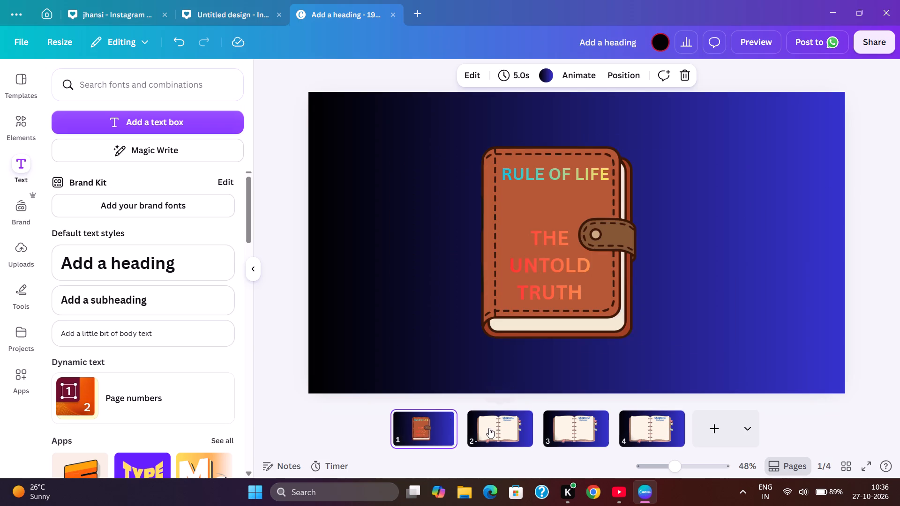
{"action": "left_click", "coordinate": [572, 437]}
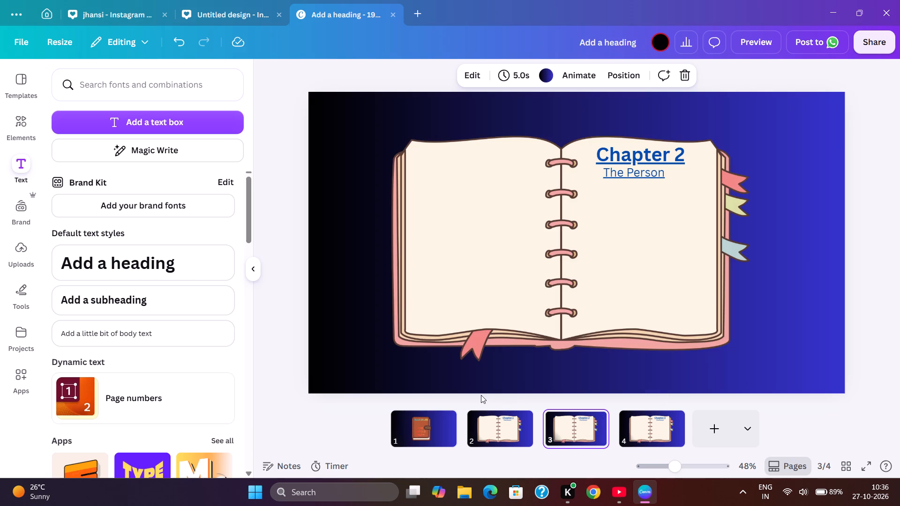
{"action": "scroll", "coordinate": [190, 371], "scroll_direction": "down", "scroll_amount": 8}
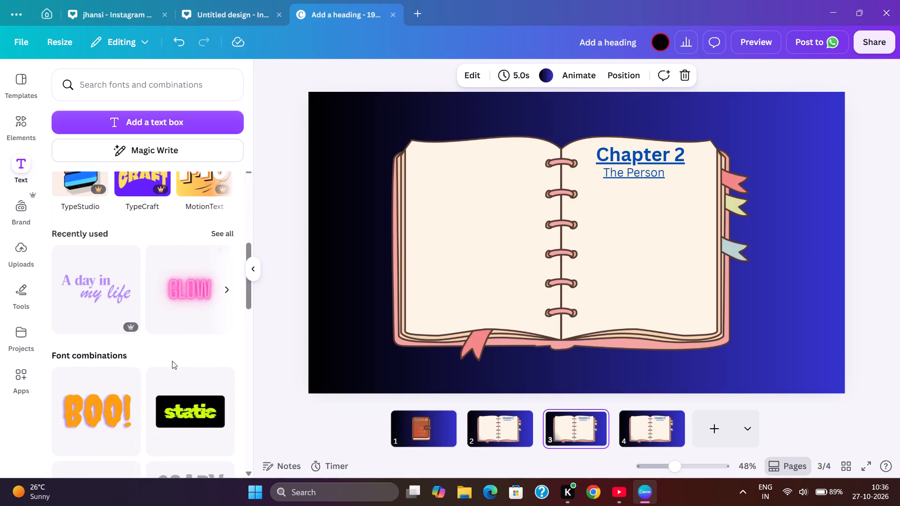